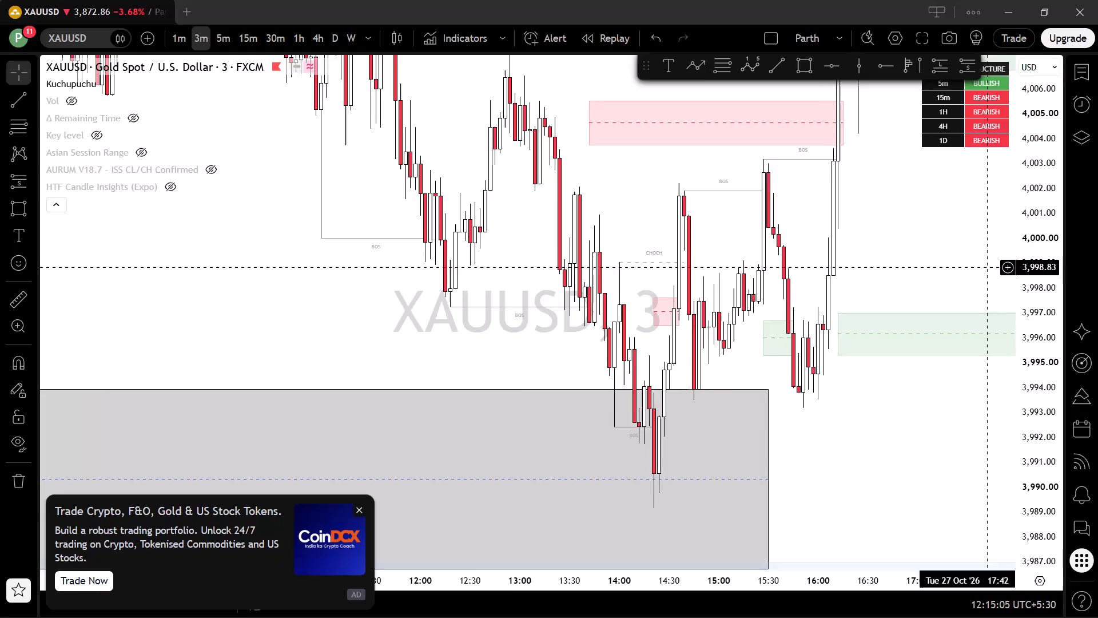
Switch the XAUUSD chart to the 1-hour timeframe and hide the watchlist.
left_click_drag(1066, 235, 913, 548)
left_click(304, 31)
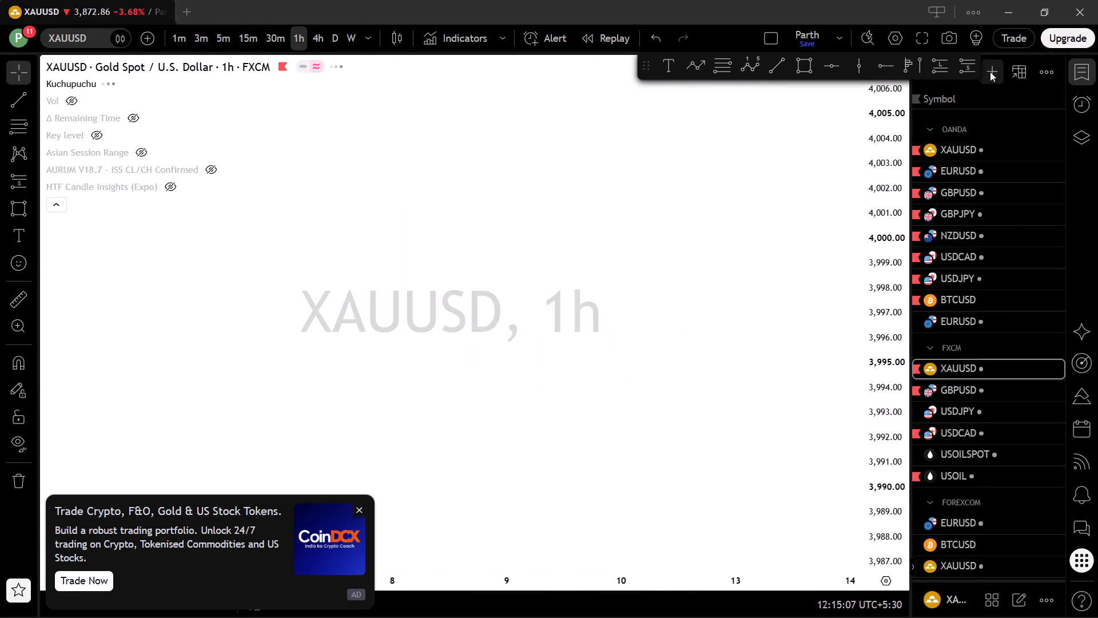
left_click_drag(1097, 66, 1081, 68)
Examine the 1-hour price action from 24 October to the end of the month, including the grey zone near 3,990 and the H1 SELL zone.
left_click_drag(1036, 187, 983, 617)
scroll(917, 571, "down", 10)
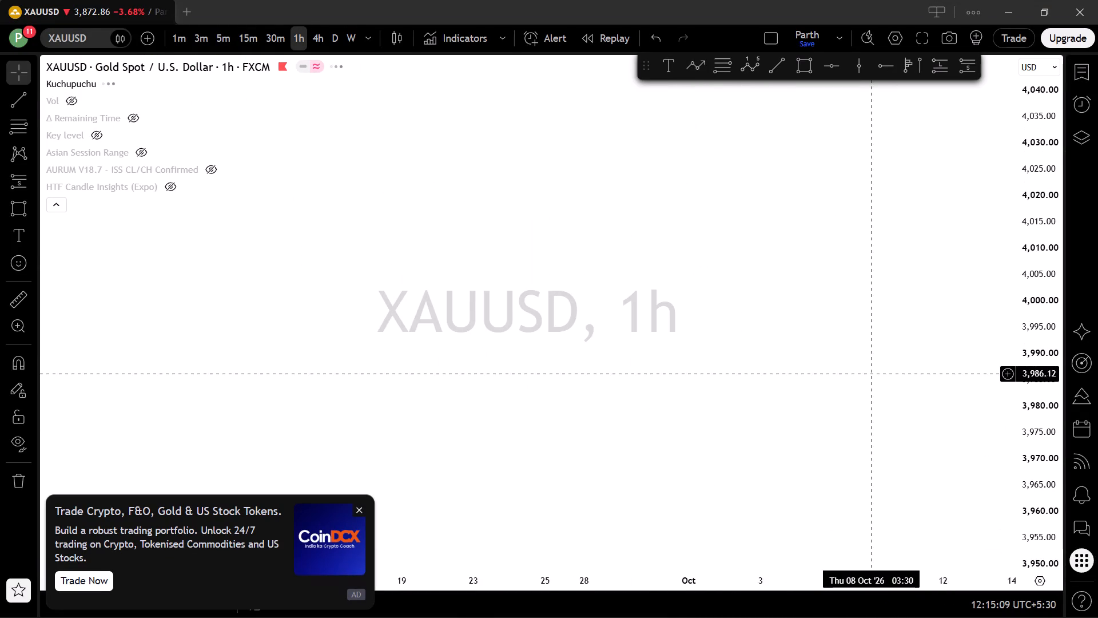
scroll(872, 359, "down", 8)
left_click_drag(825, 282, 628, 423)
left_click_drag(858, 259, 357, 258)
scroll(472, 315, "up", 7)
left_click_drag(459, 319, 886, 186)
scroll(735, 223, "up", 10)
left_click_drag(385, 307, 990, 303)
scroll(1036, 314, "up", 6)
left_click_drag(566, 334, 923, 352)
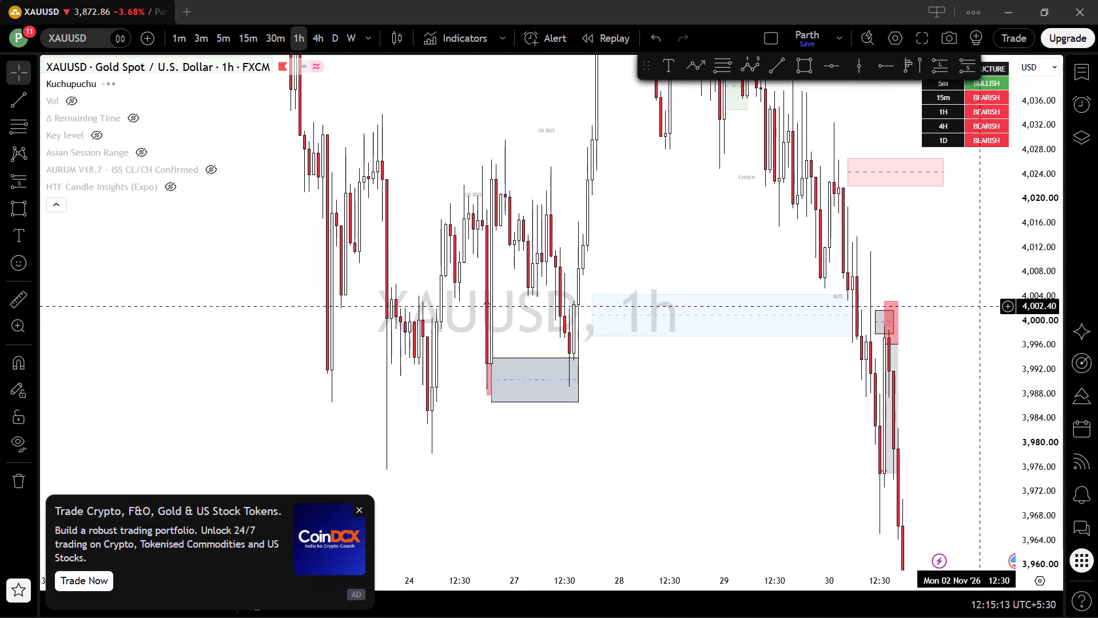
left_click_drag(1053, 271, 957, 526)
scroll(790, 465, "down", 5)
left_click_drag(783, 430, 773, 447)
left_click_drag(768, 429, 660, 432)
left_click_drag(763, 448, 711, 458)
left_click_drag(1037, 445, 1040, 393)
scroll(975, 311, "up", 3)
left_click_drag(884, 335, 921, 331)
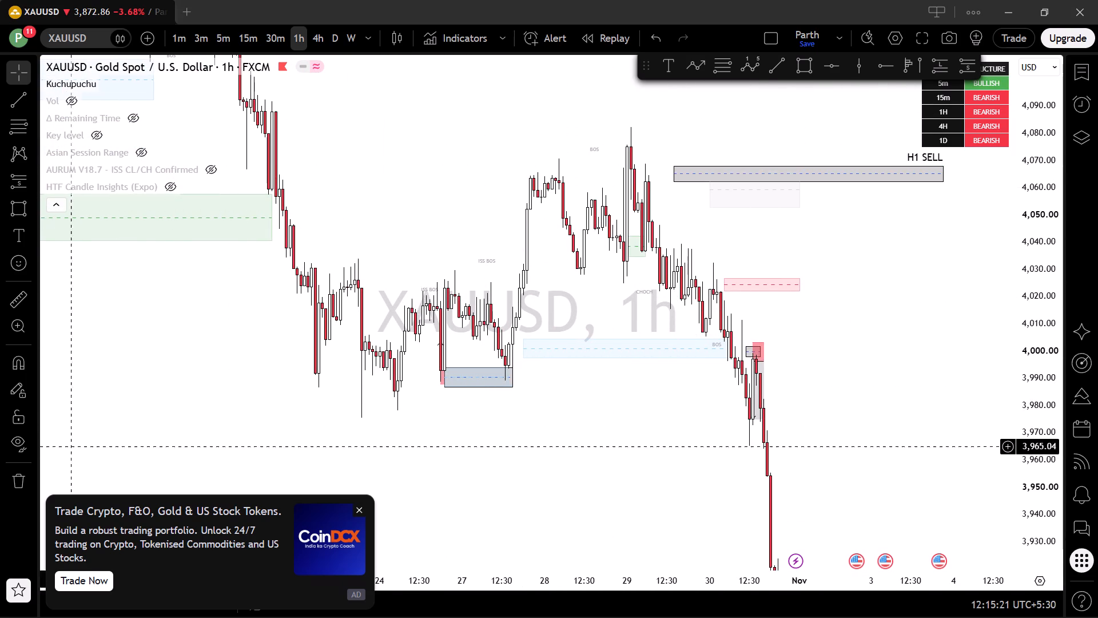
Measure the price rise from the top of the grey zone near 3,993 to about 4,065, then clear the measurement.
left_click(531, 370, "shift")
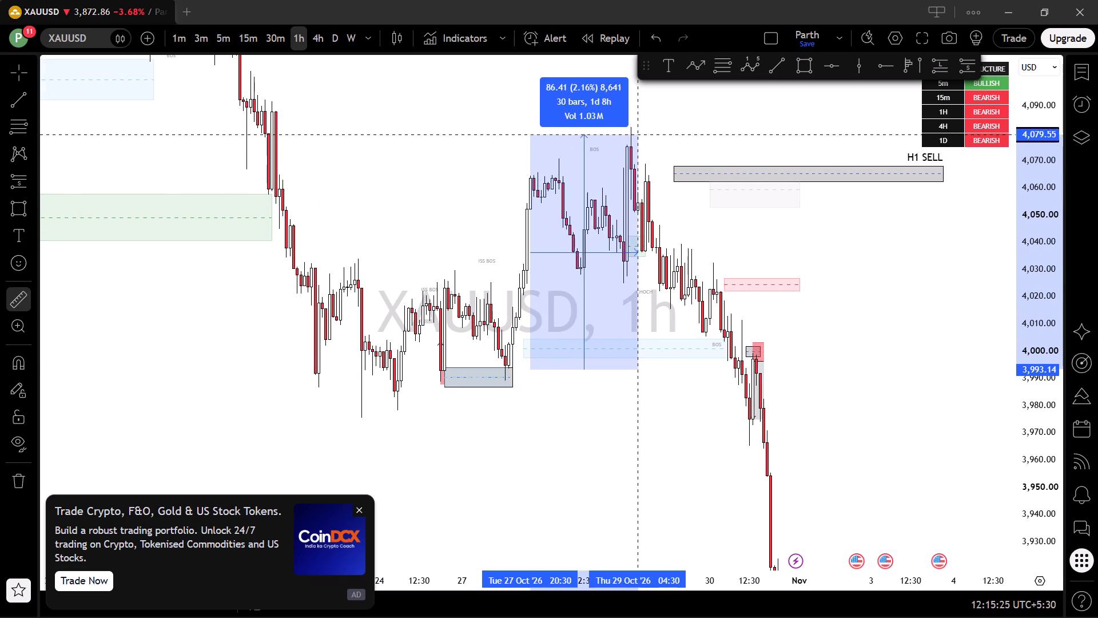
left_click(586, 173)
left_click(550, 406)
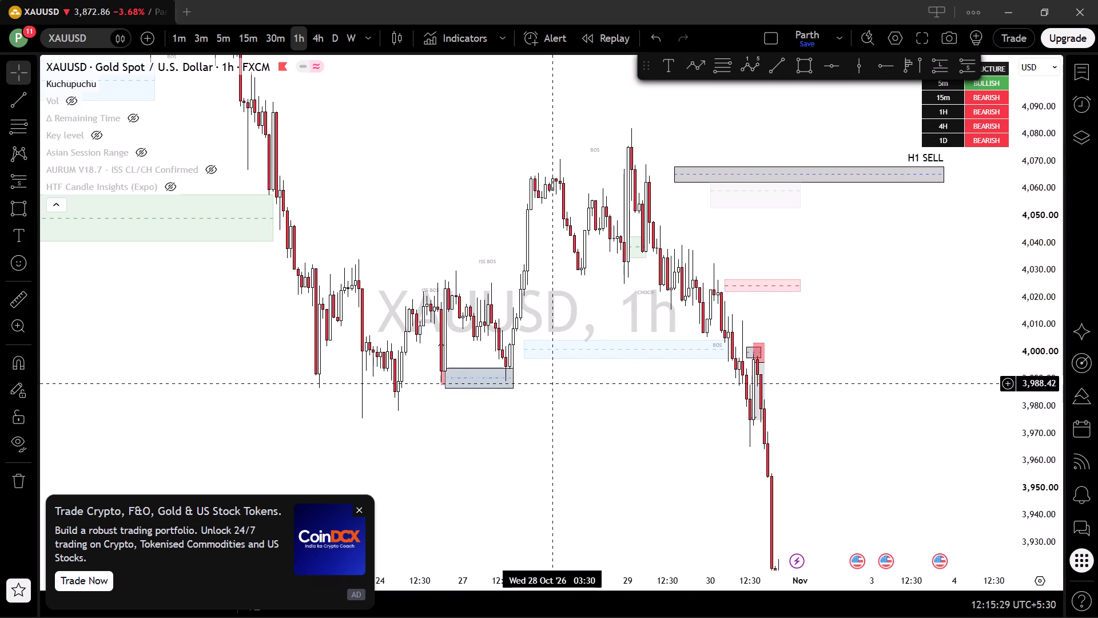
Measure the price distance across the light-blue zone, from about 3,994 up to about 4,005.
left_click(563, 367, "shift")
left_click(567, 338)
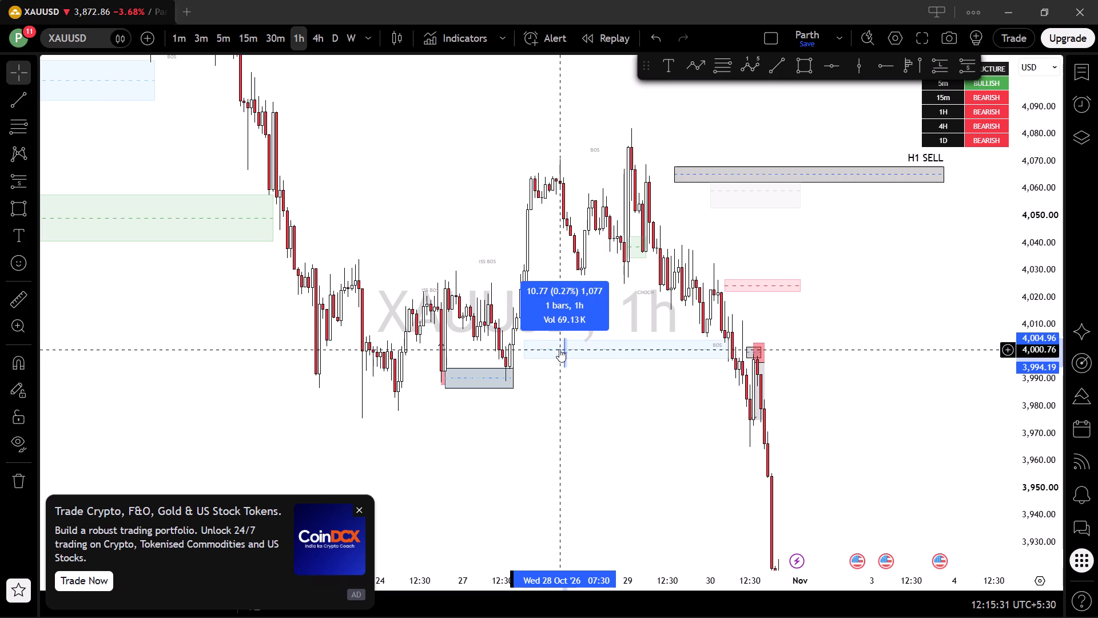
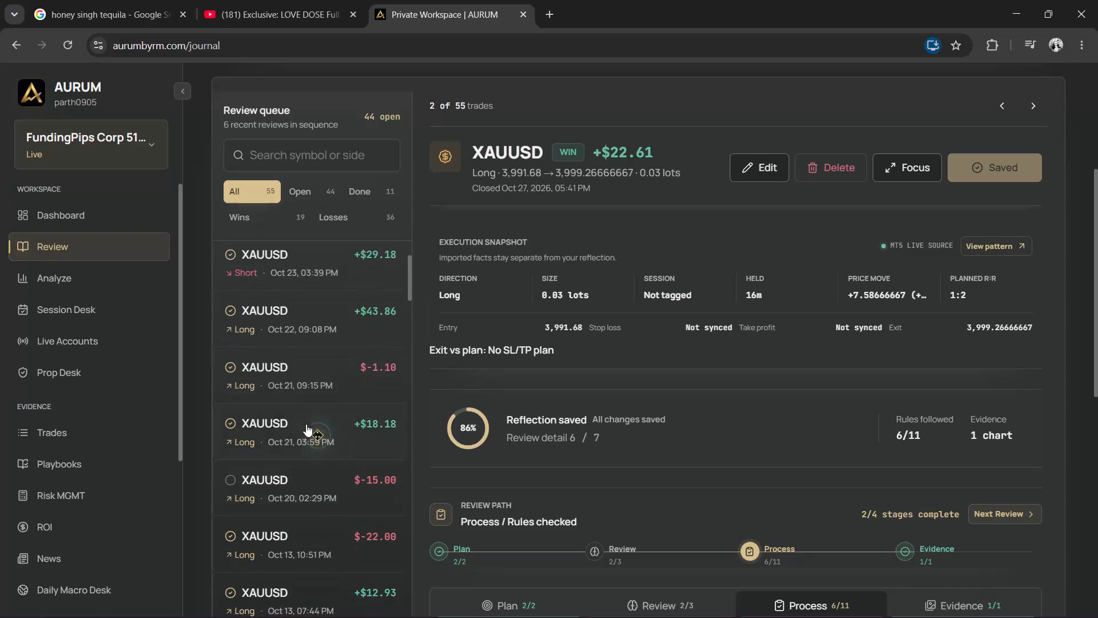
Switch from the trade journal to TradingView, set the XAUUSD chart to the 15-minute timeframe and close the advertisement.
scroll(351, 506, "down", 1)
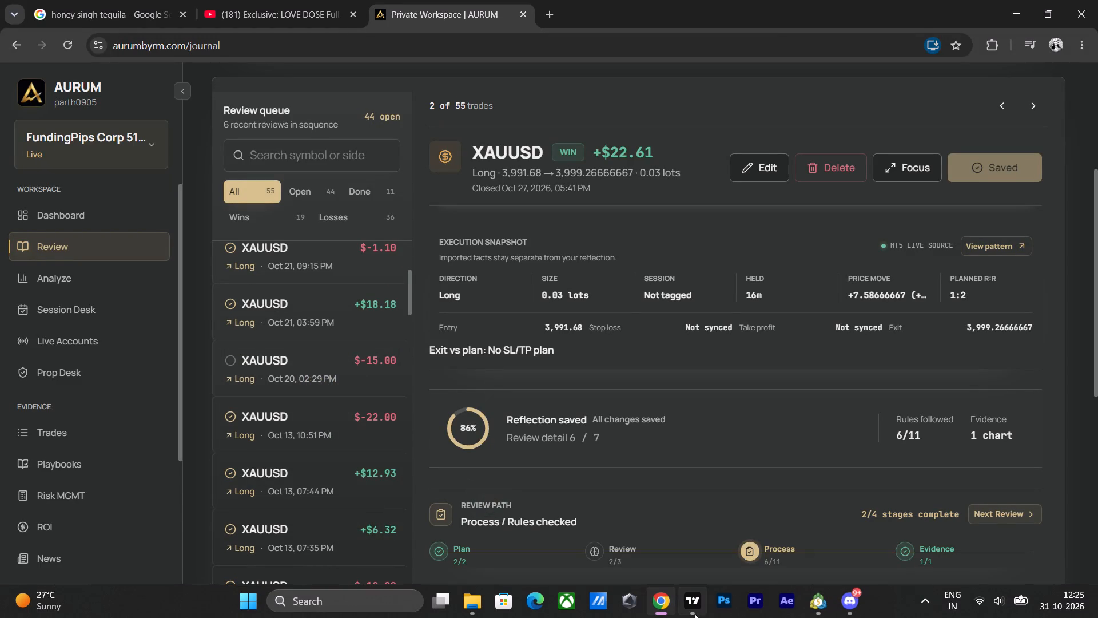
left_click(686, 593)
scroll(540, 295, "down", 5)
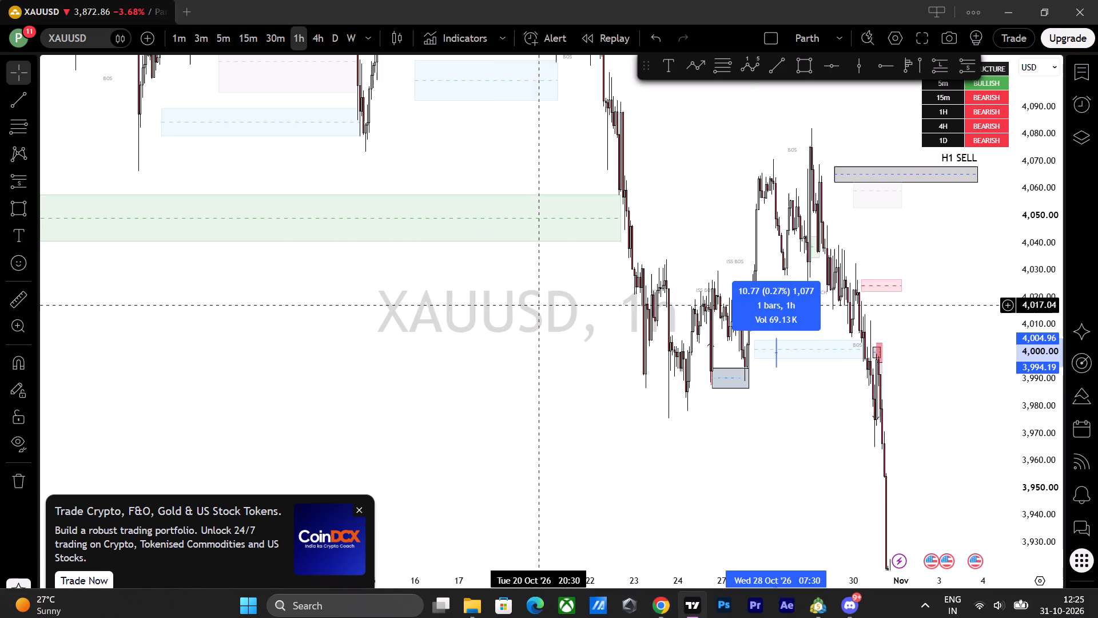
scroll(538, 305, "down", 6)
left_click_drag(550, 130, 586, 370)
scroll(751, 339, "up", 2)
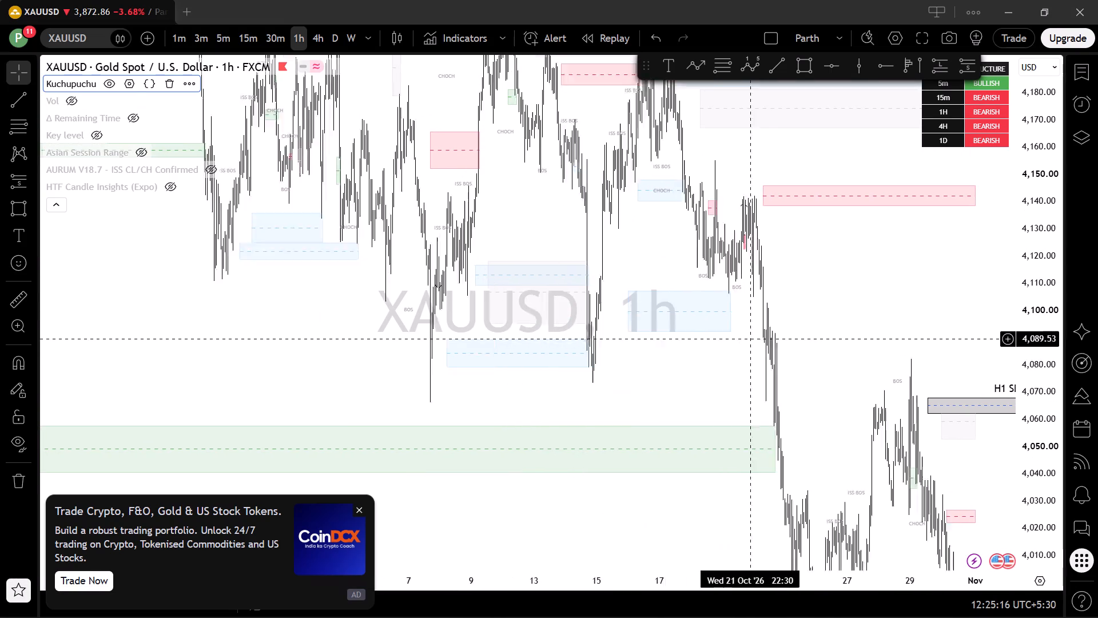
scroll(751, 339, "up", 12)
left_click(254, 38)
left_click_drag(556, 320, 397, 69)
scroll(371, 165, "down", 20)
scroll(371, 165, "down", 1)
left_click(360, 508)
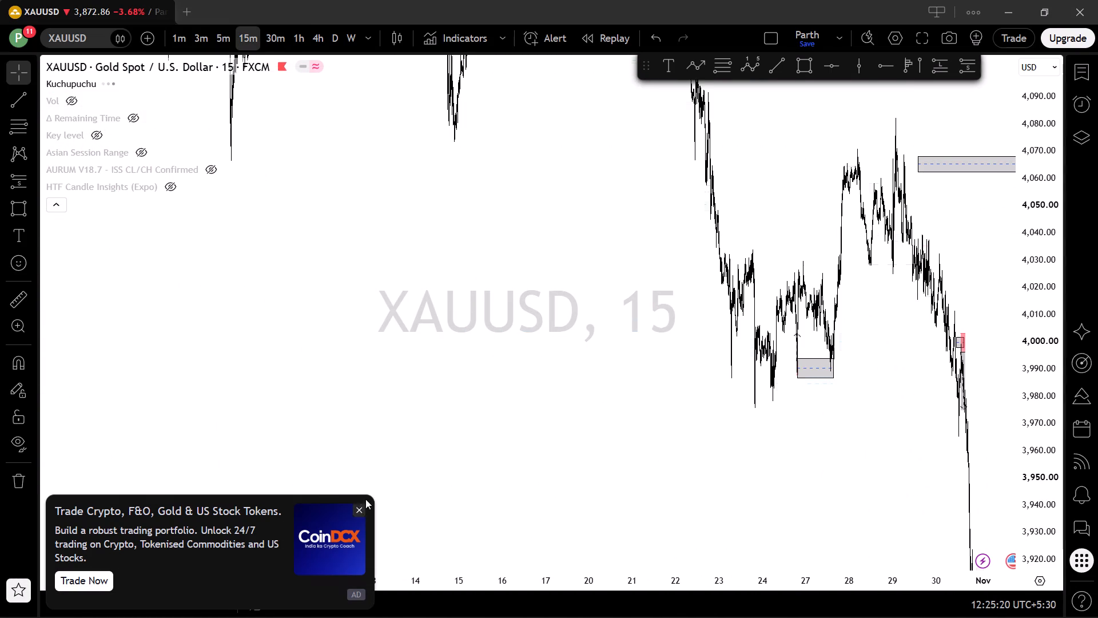
Examine the 15-minute price action across October, from the early-month swings to the H1 SELL zone and back to 20–22 October.
left_click_drag(648, 251, 645, 605)
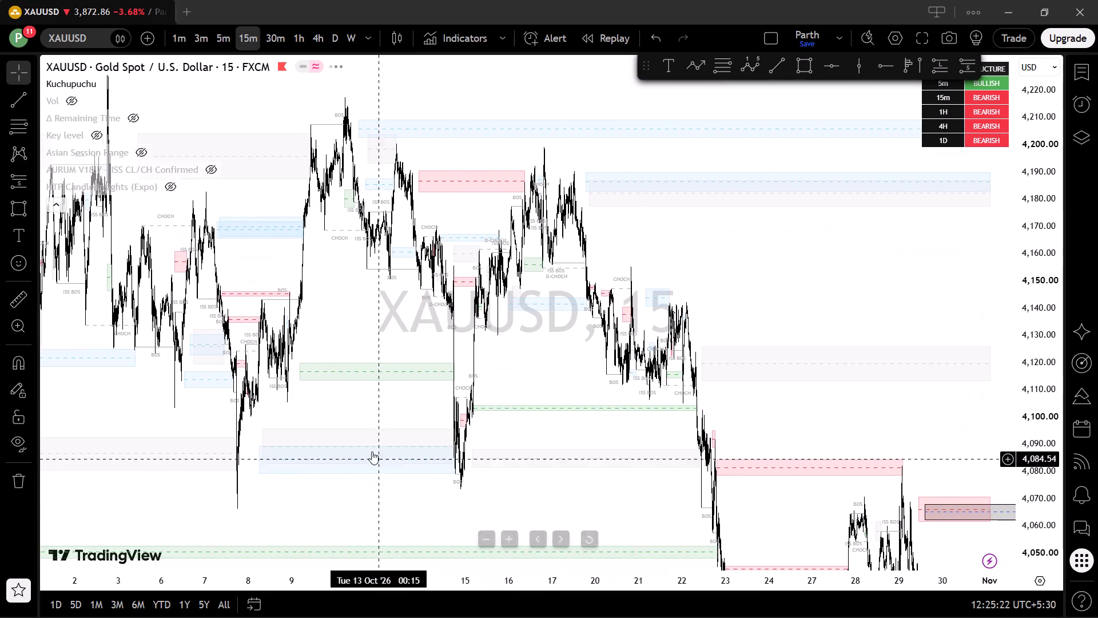
left_click_drag(327, 379, 530, 378)
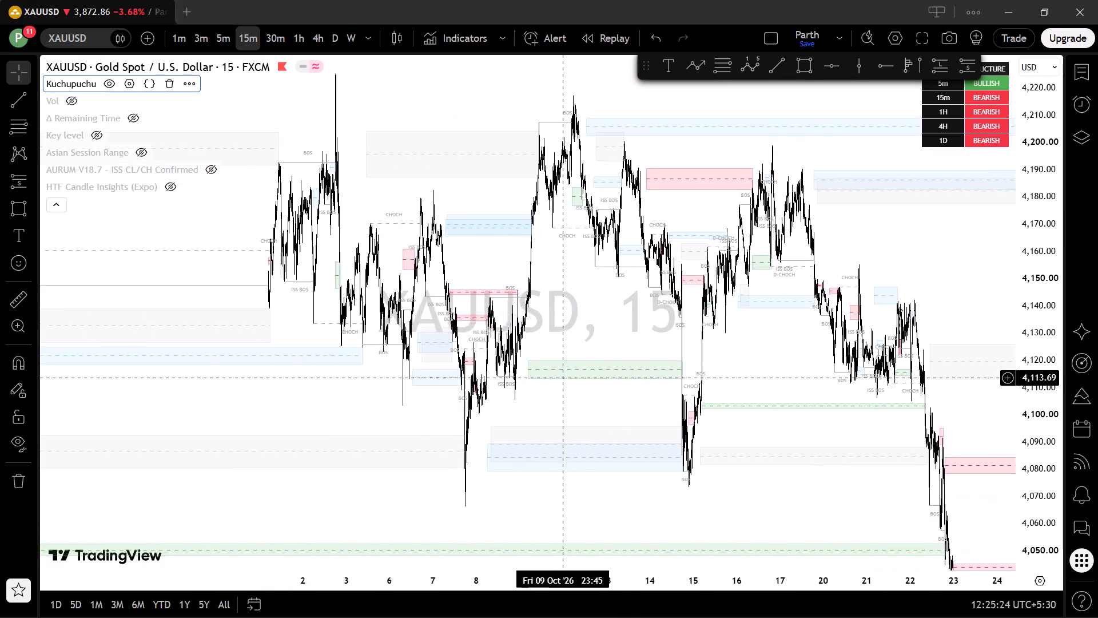
left_click_drag(530, 378, 301, 373)
left_click_drag(584, 427, 476, 273)
scroll(477, 280, "up", 5)
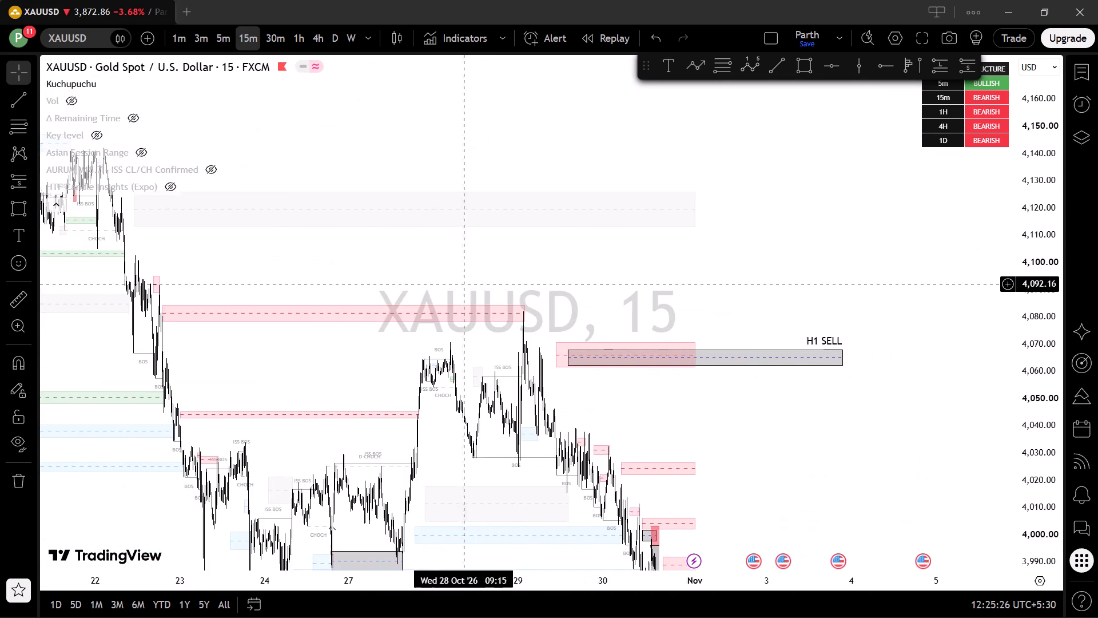
scroll(450, 284, "up", 3)
left_click_drag(470, 316, 1080, 439)
scroll(514, 355, "up", 4)
left_click_drag(218, 331, 742, 374)
scroll(738, 381, "up", 7)
left_click_drag(331, 354, 581, 365)
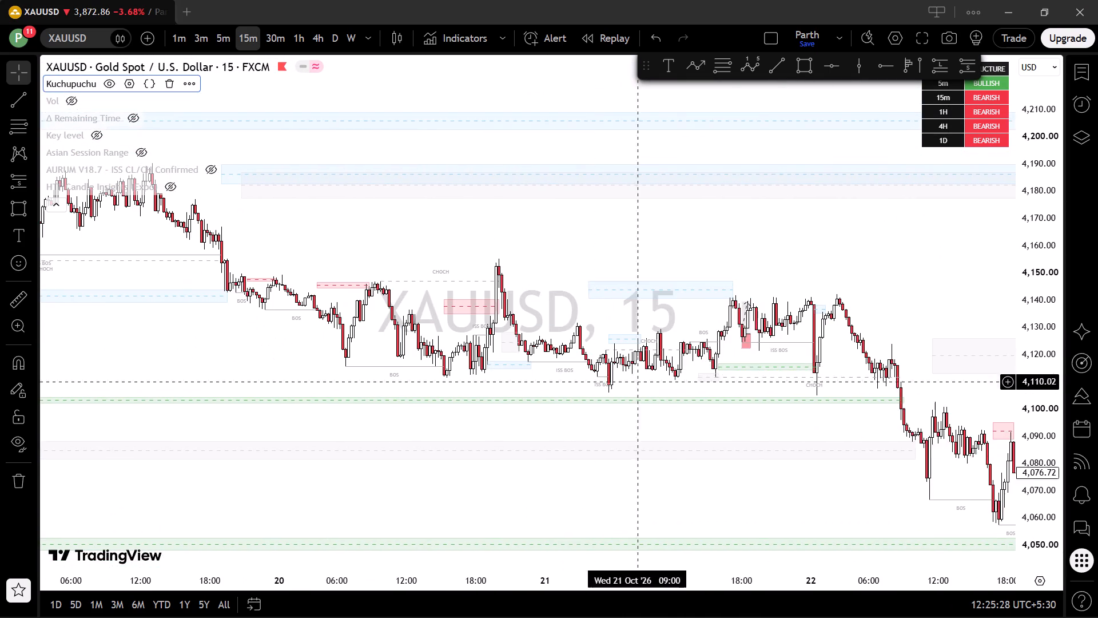
Examine the 15-minute structure of 20–22 October, including the red, light-blue and green zones between about 4,104 and 4,155.
left_click_drag(1040, 496, 891, 77)
scroll(696, 326, "up", 4)
left_click_drag(437, 365, 463, 279)
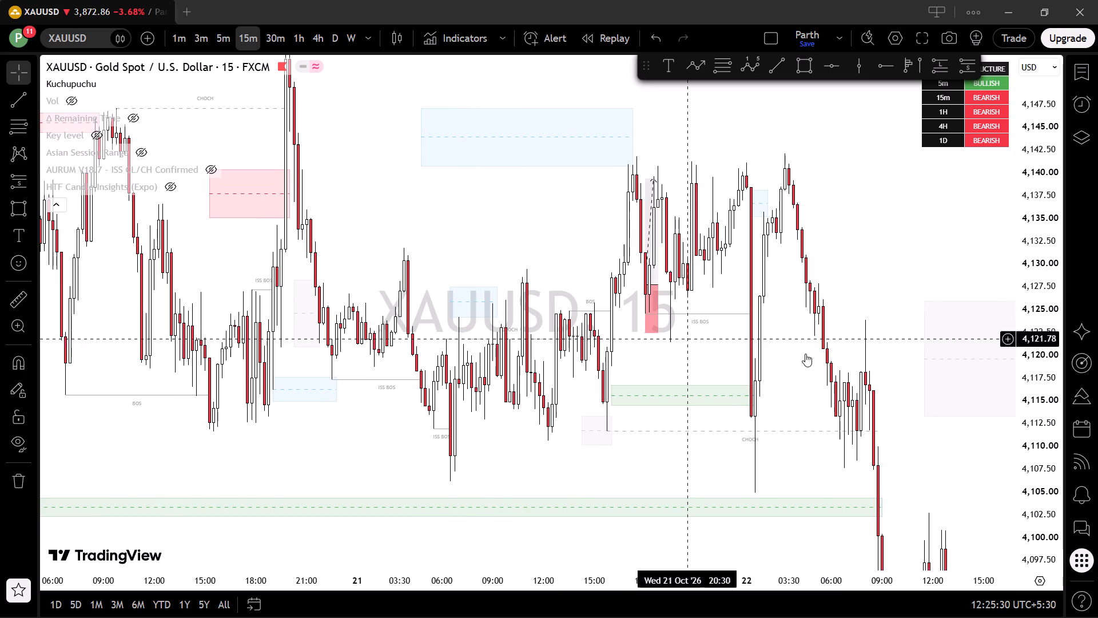
left_click_drag(1052, 312, 1035, 532)
scroll(475, 267, "down", 3)
left_click_drag(1030, 369, 1034, 343)
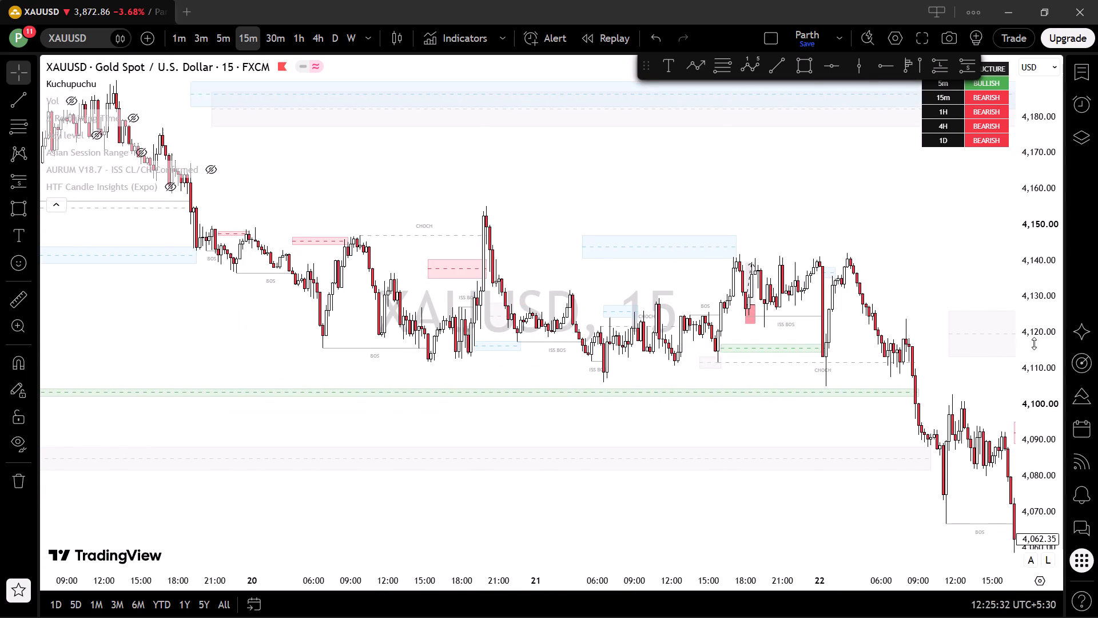
left_click_drag(1034, 343, 982, 196)
left_click_drag(723, 244, 682, 252)
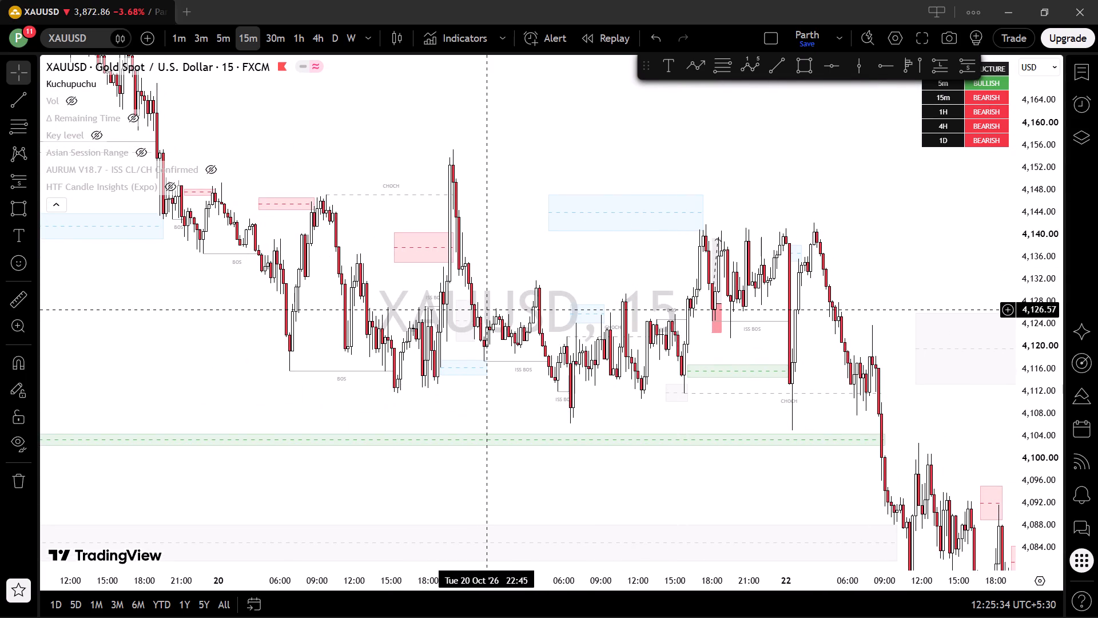
double_click(470, 367)
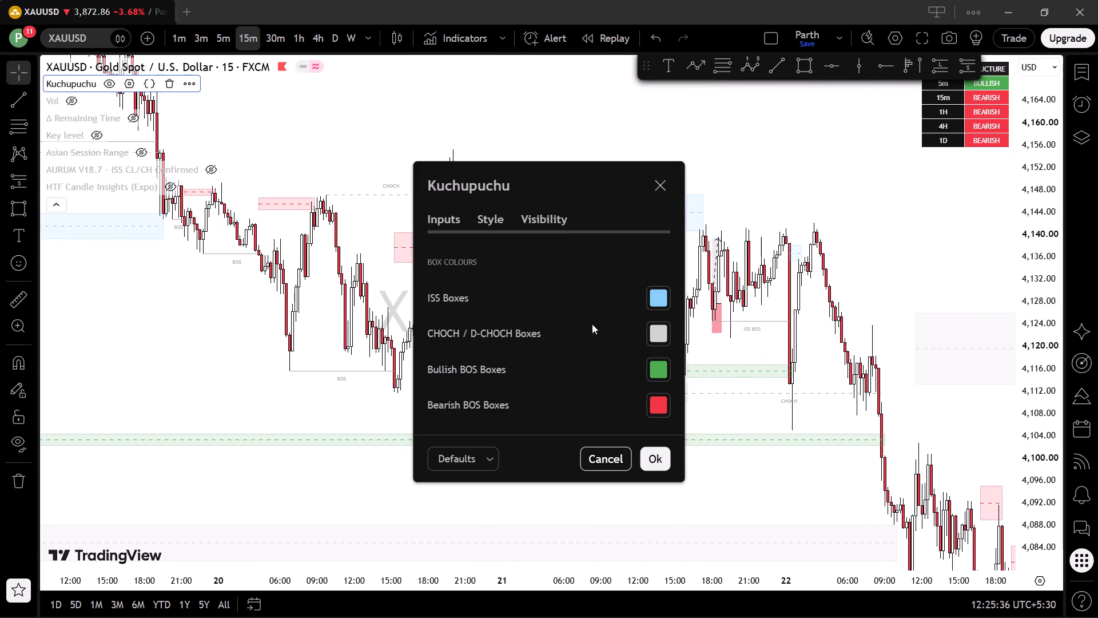
left_click(670, 462)
scroll(585, 283, "up", 4)
left_click_drag(487, 302, 490, 303)
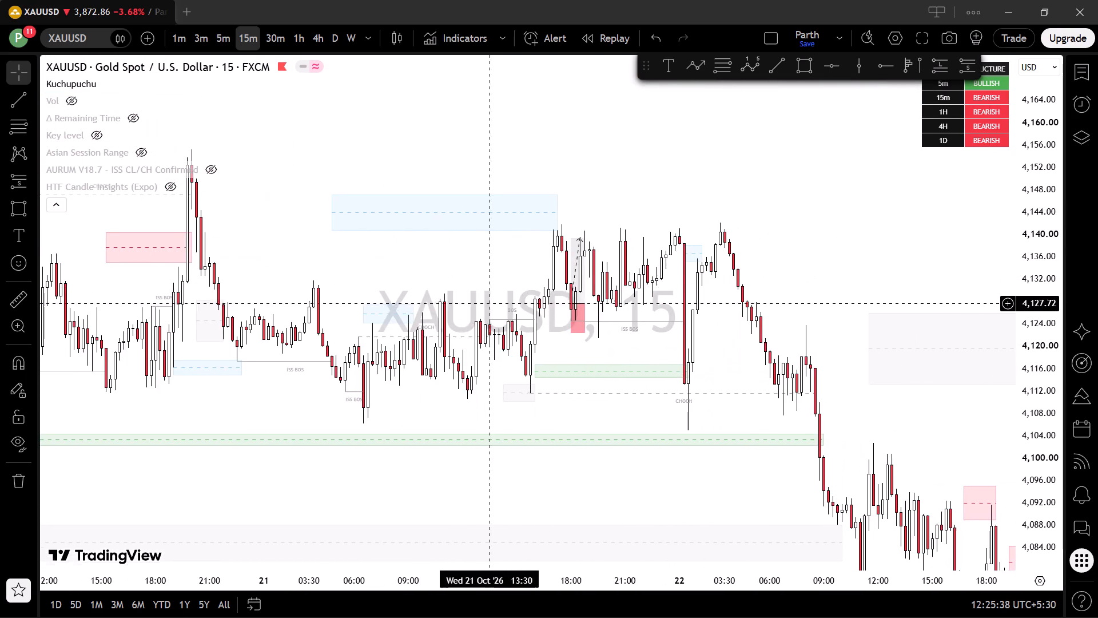
left_click_drag(490, 303, 495, 309)
left_click_drag(544, 309, 630, 313)
left_click_drag(508, 286, 555, 318)
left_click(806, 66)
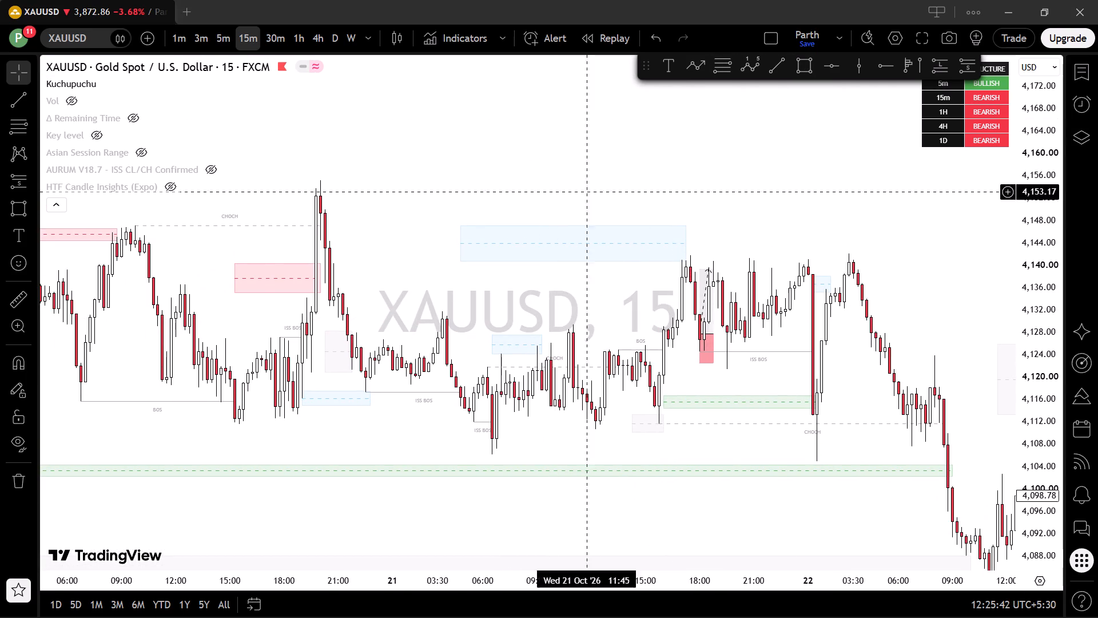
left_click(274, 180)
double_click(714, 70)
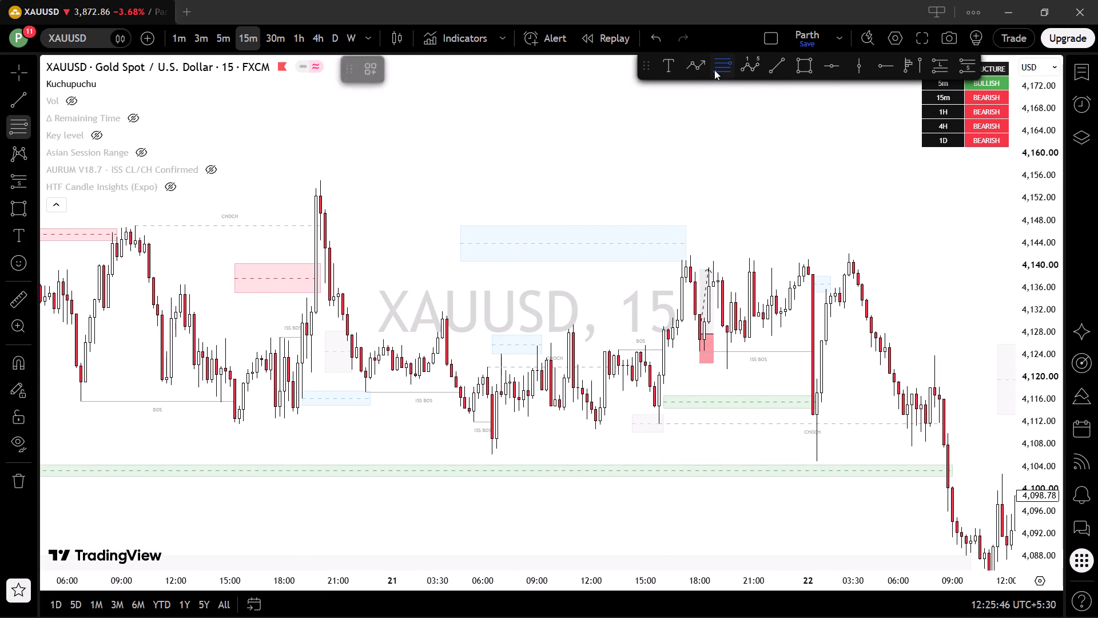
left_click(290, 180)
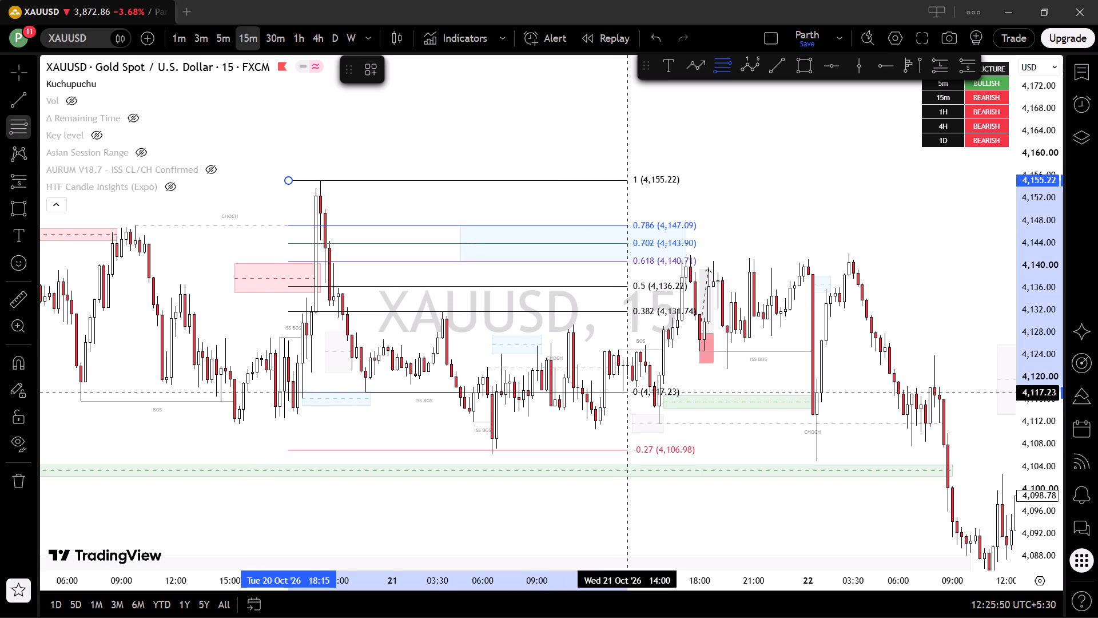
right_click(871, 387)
Check the trade journal briefly, and examine the 15-minute peaks near 4,141 and the sell-off on 22 October in TradingView.
left_click_drag(763, 301, 578, 310)
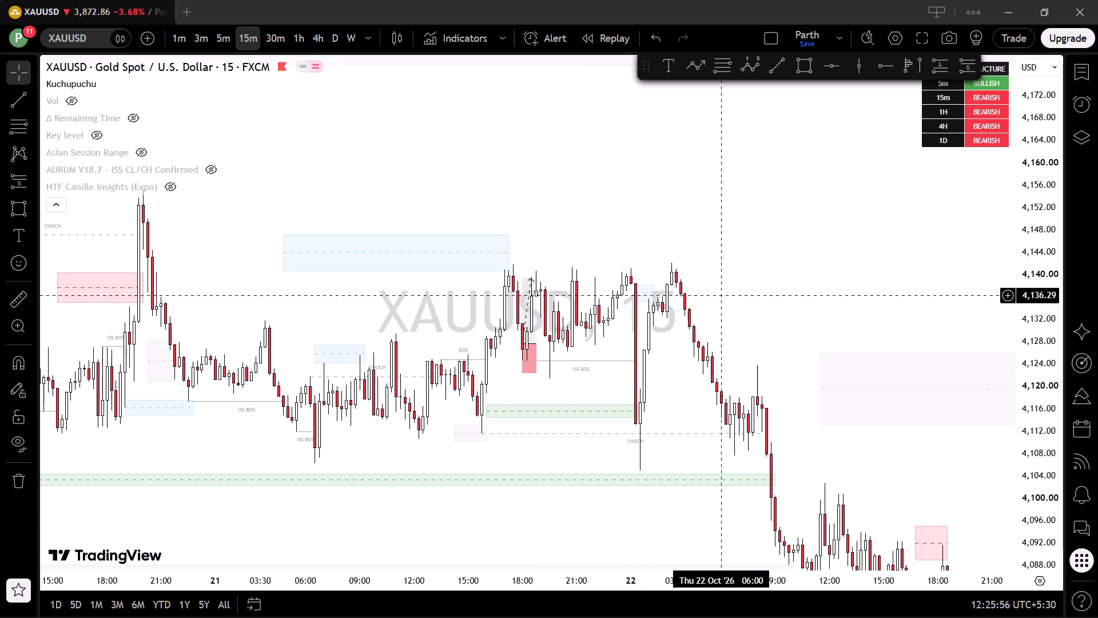
left_click_drag(834, 454, 870, 460)
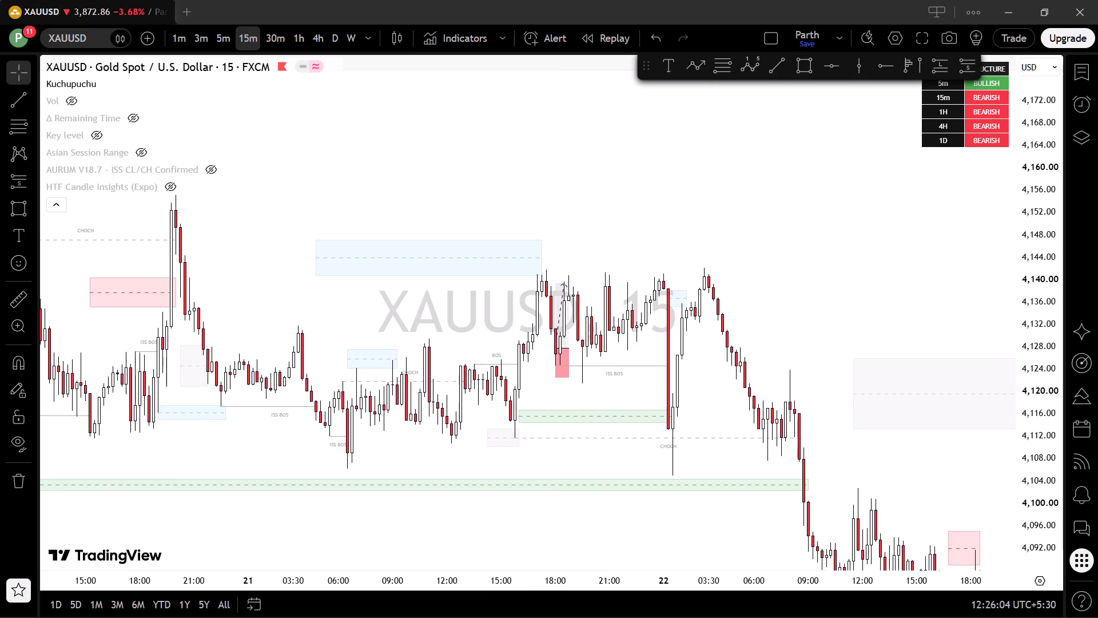
left_click(671, 601)
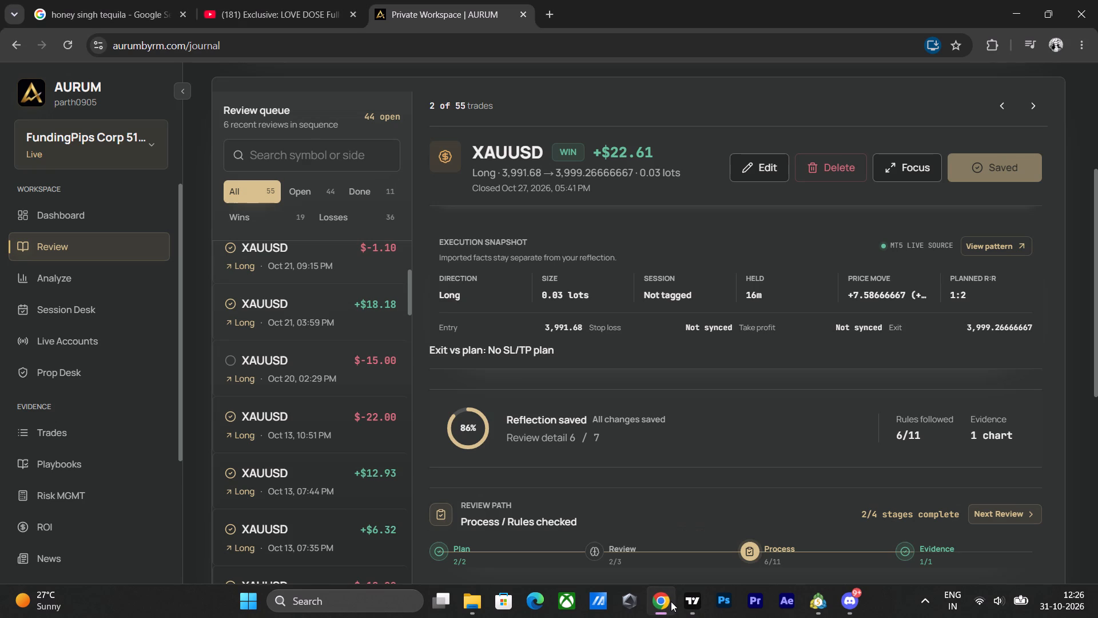
left_click(671, 601)
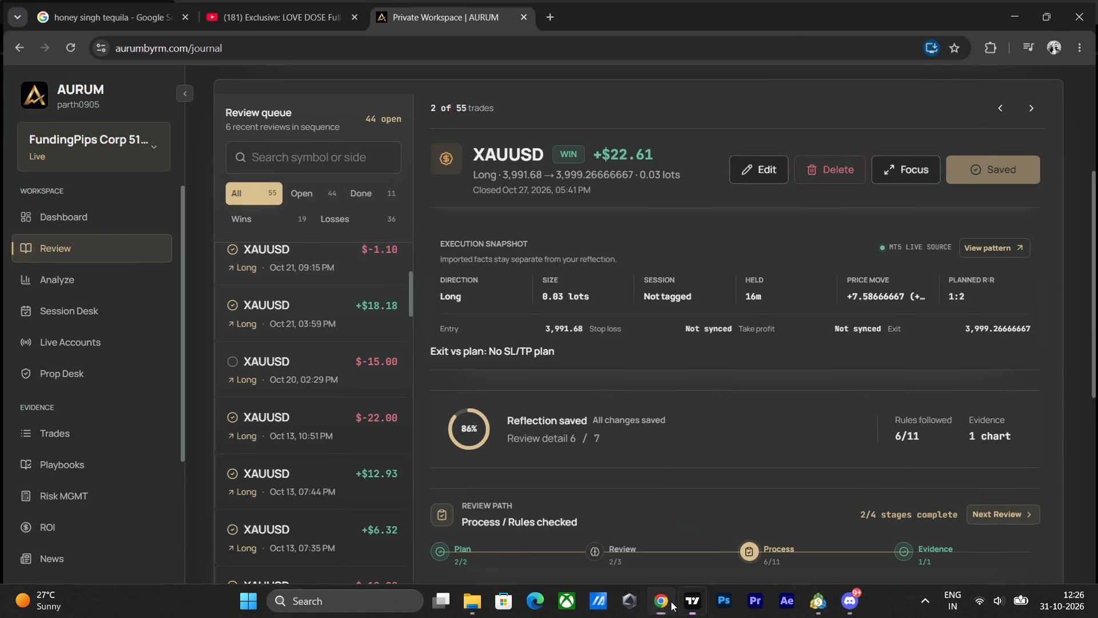
scroll(598, 337, "up", 2)
left_click_drag(569, 388, 756, 401)
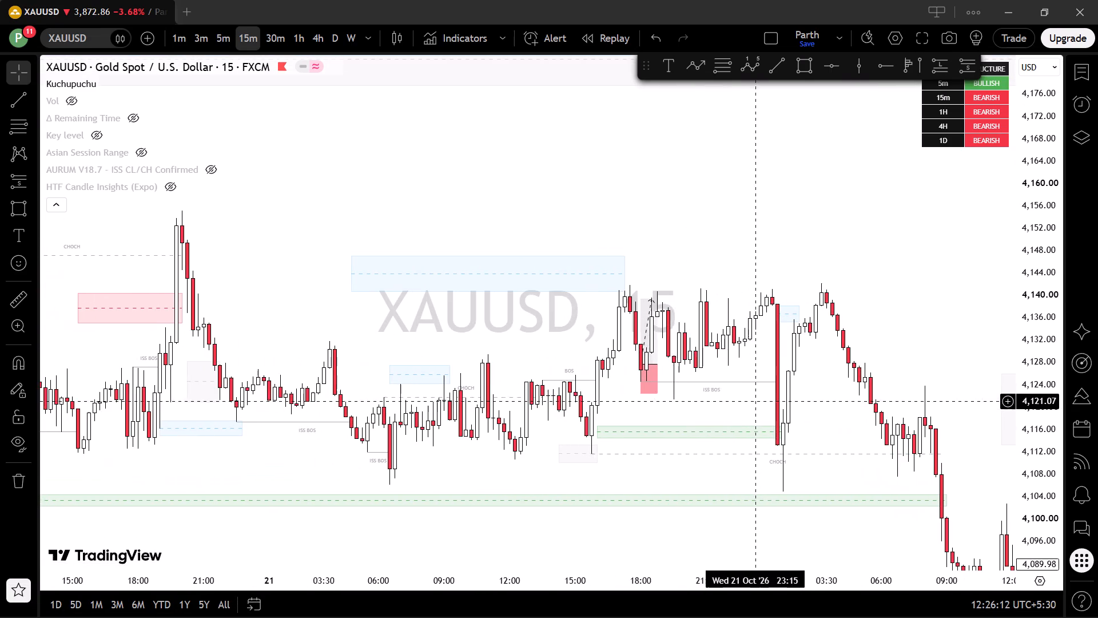
left_click_drag(787, 363, 602, 280)
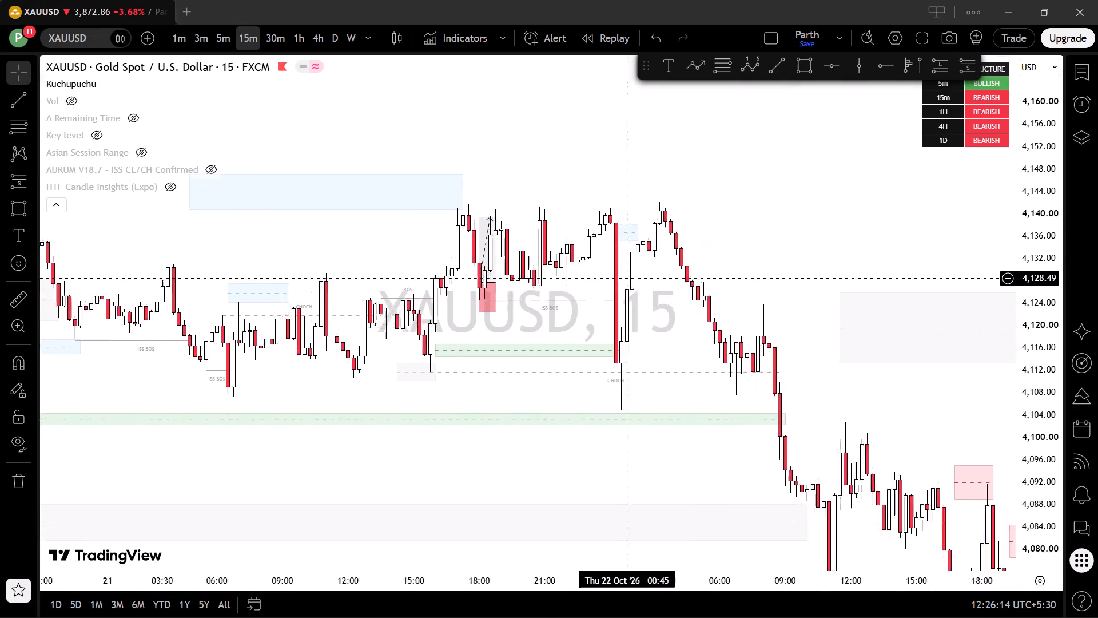
left_click_drag(602, 280, 563, 300)
scroll(649, 306, "down", 1)
left_click_drag(744, 313, 391, 129)
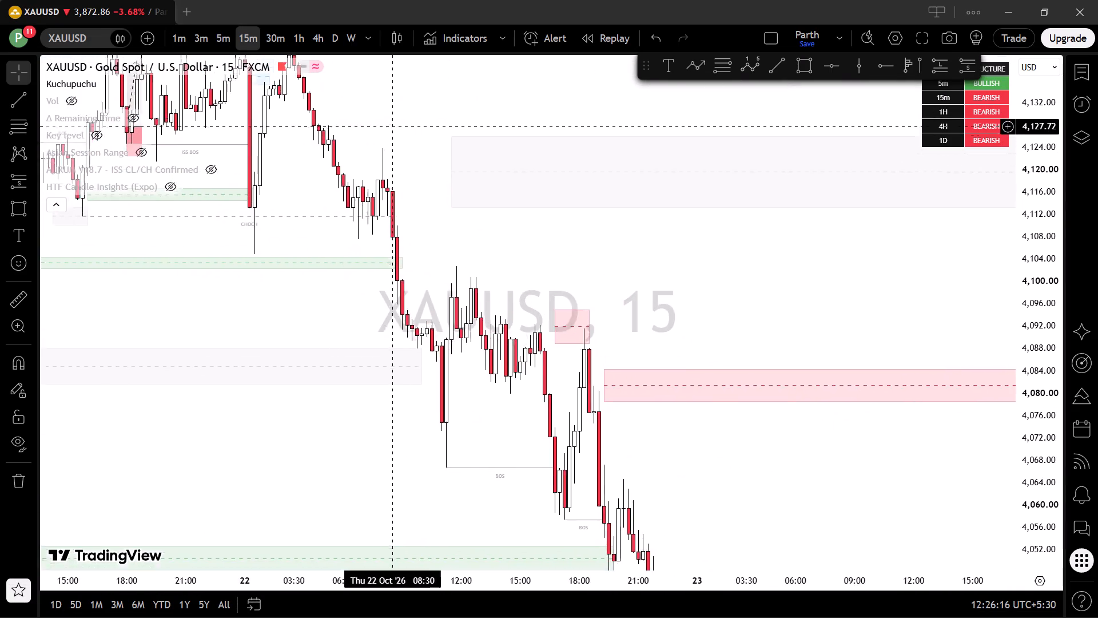
Draw a circle around the 21 October swing high at about 17:30, centred near 4,141.5.
left_click_drag(391, 129, 793, 428)
scroll(610, 245, "up", 1)
left_click_drag(611, 288, 630, 273)
left_click(32, 215)
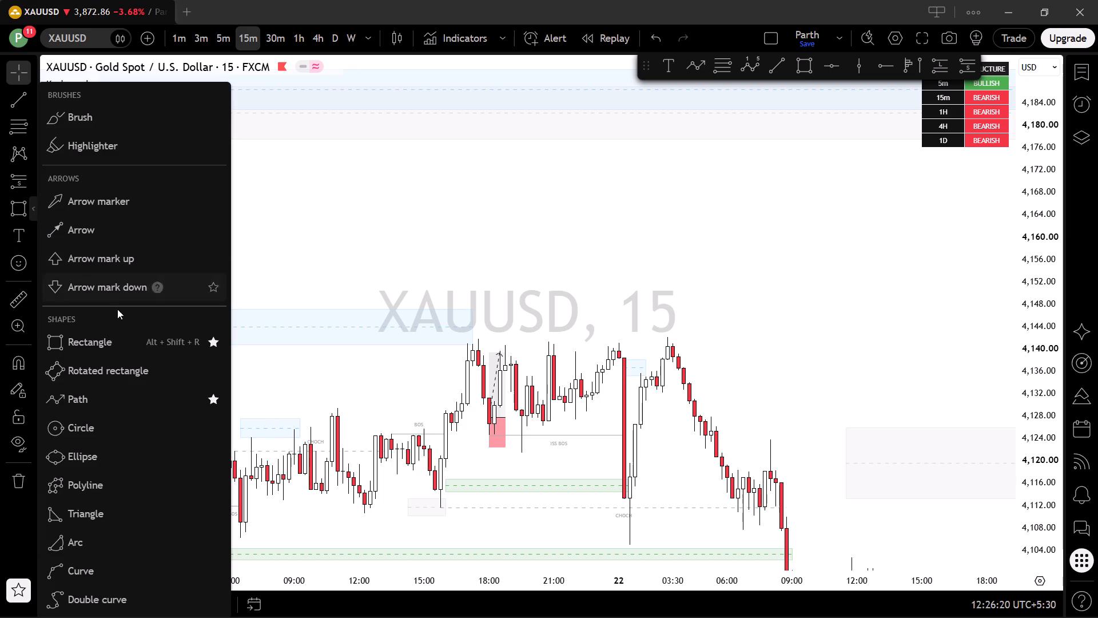
left_click_drag(109, 429, 114, 426)
left_click_drag(462, 338, 473, 339)
left_click(477, 344)
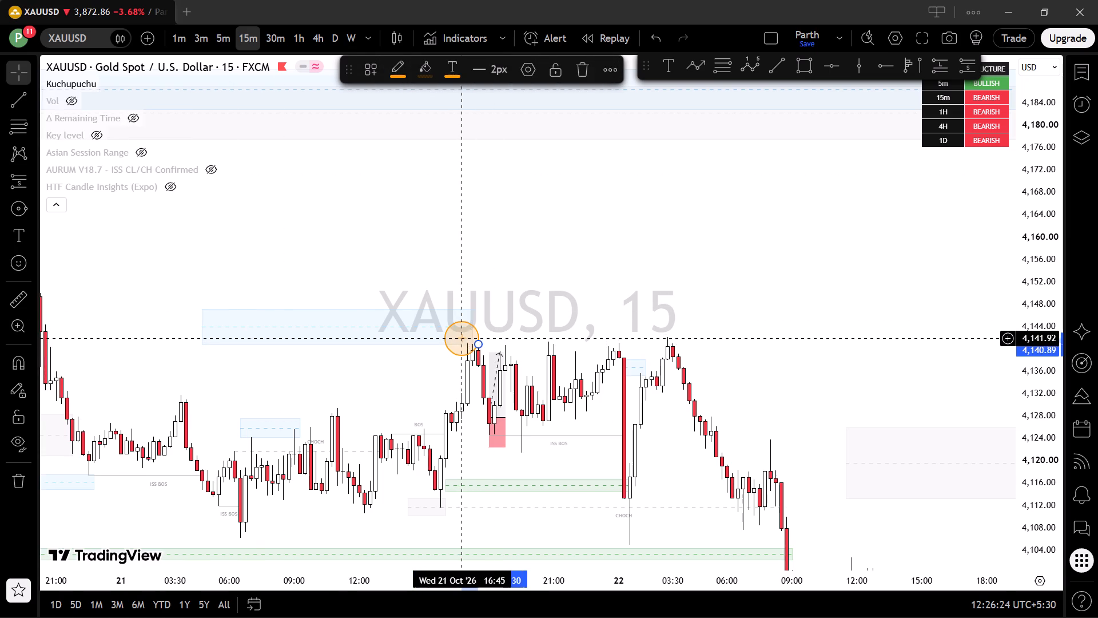
left_click_drag(458, 339, 473, 340)
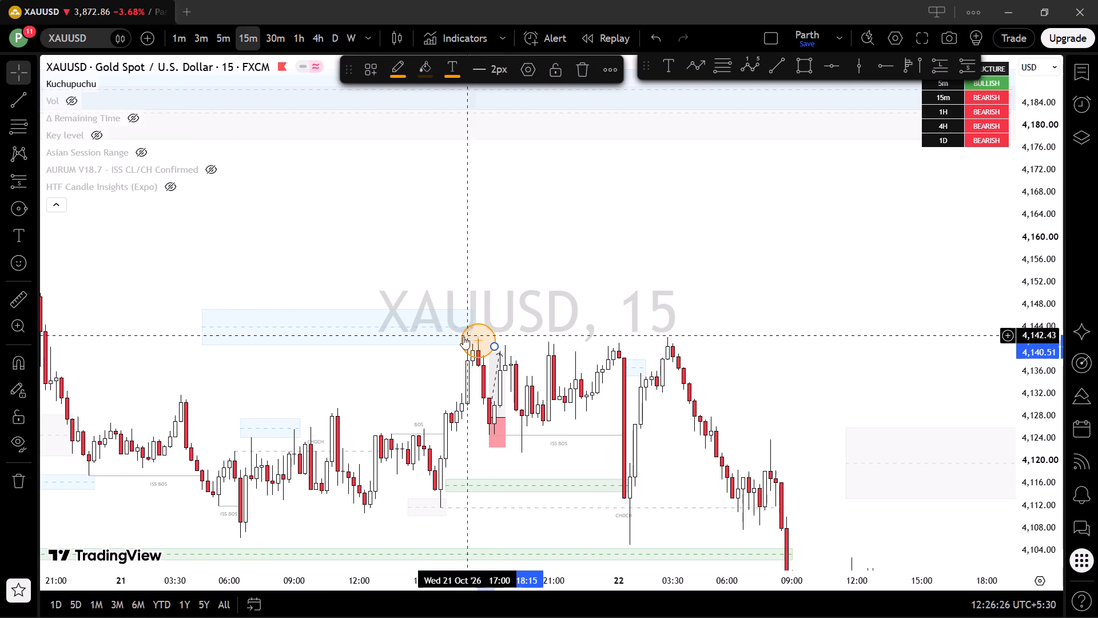
Copy the circle onto the second peak at about 19:00 on 21 October and make the copy smaller.
left_click_drag(482, 347, 518, 347, "ctrl")
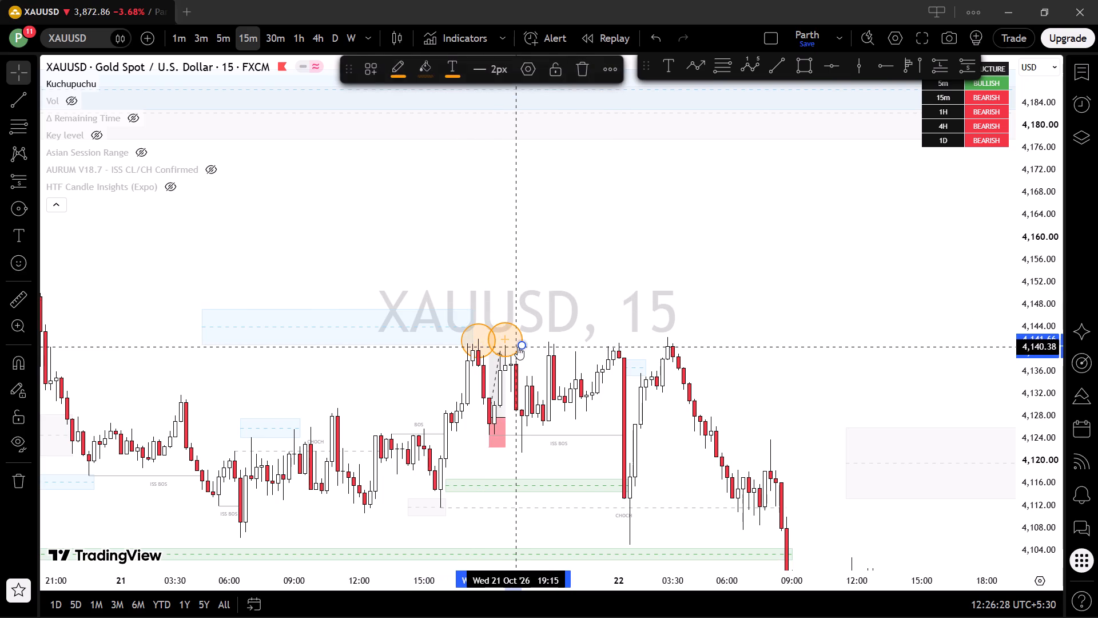
left_click_drag(518, 347, 527, 350, "ctrl")
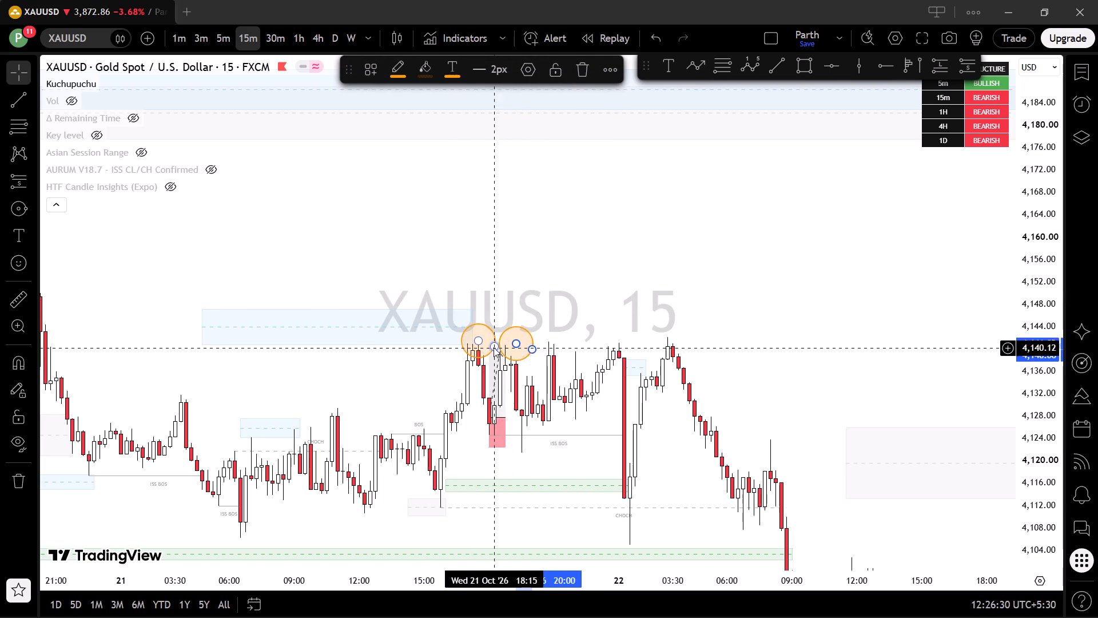
left_click_drag(533, 348, 527, 347)
left_click_drag(518, 344, 510, 344)
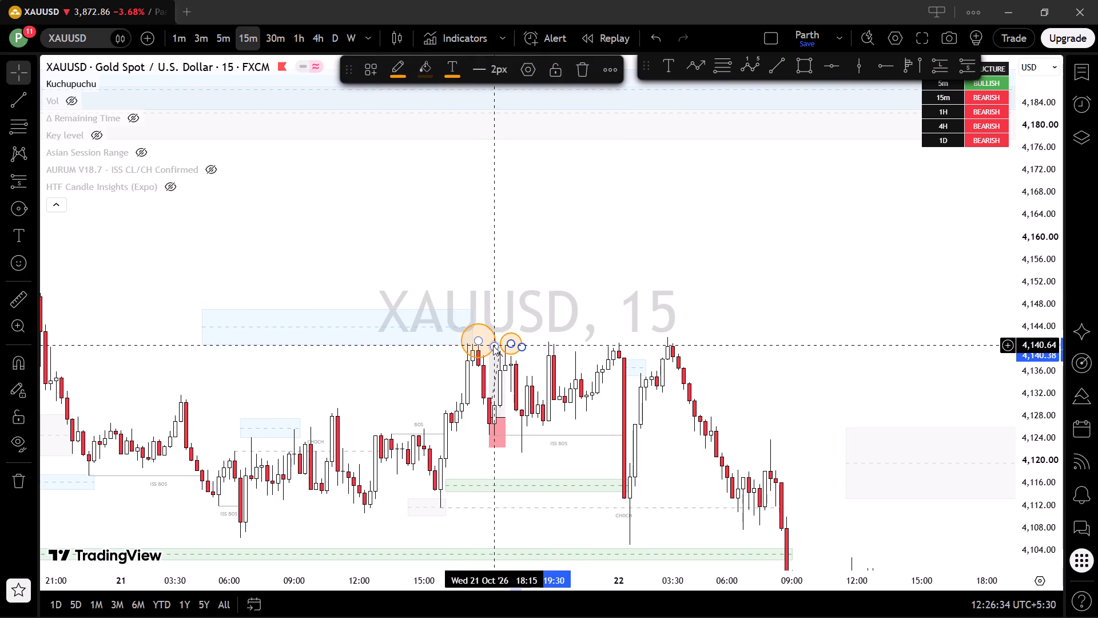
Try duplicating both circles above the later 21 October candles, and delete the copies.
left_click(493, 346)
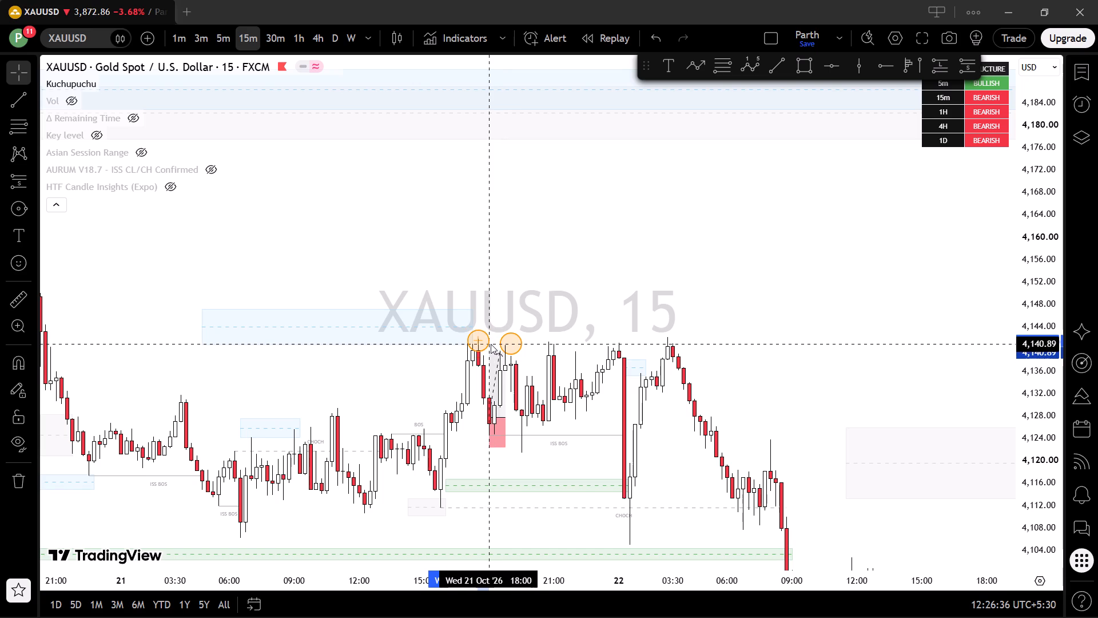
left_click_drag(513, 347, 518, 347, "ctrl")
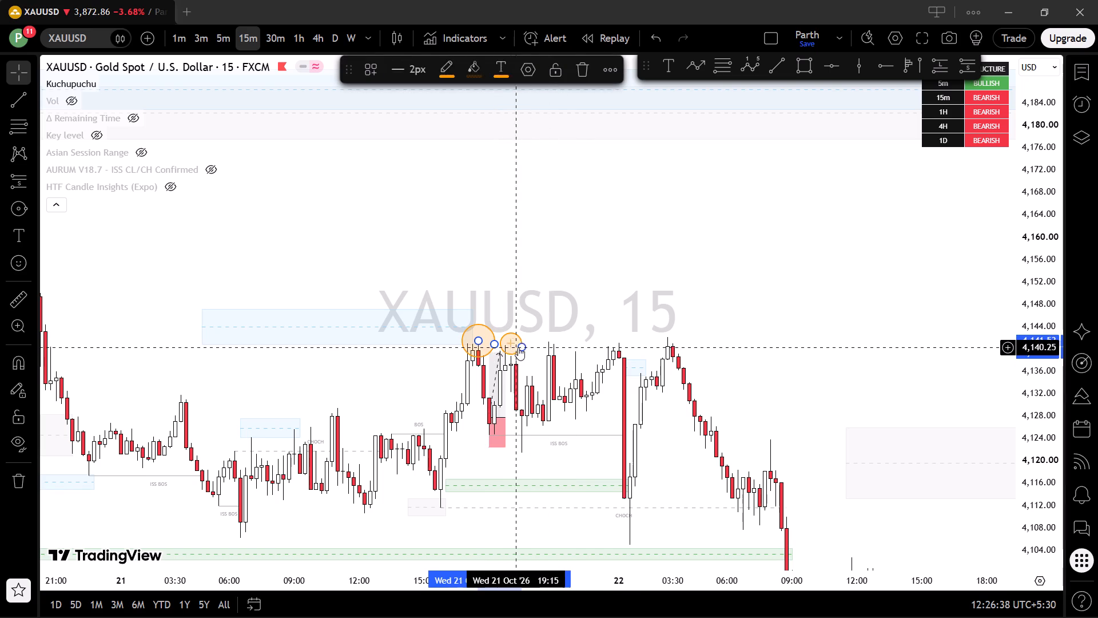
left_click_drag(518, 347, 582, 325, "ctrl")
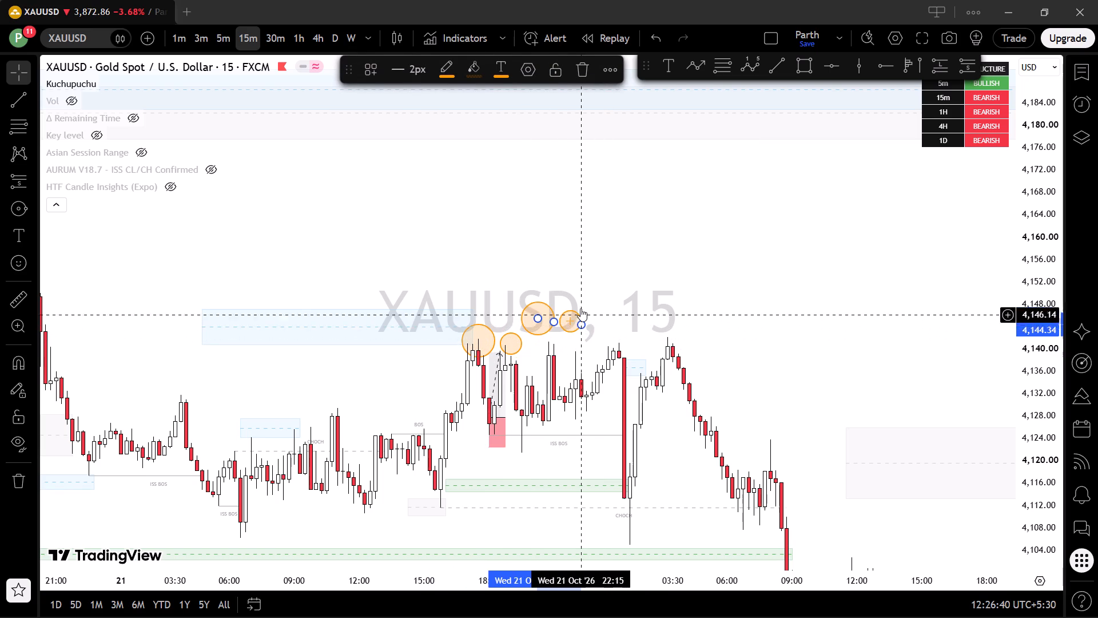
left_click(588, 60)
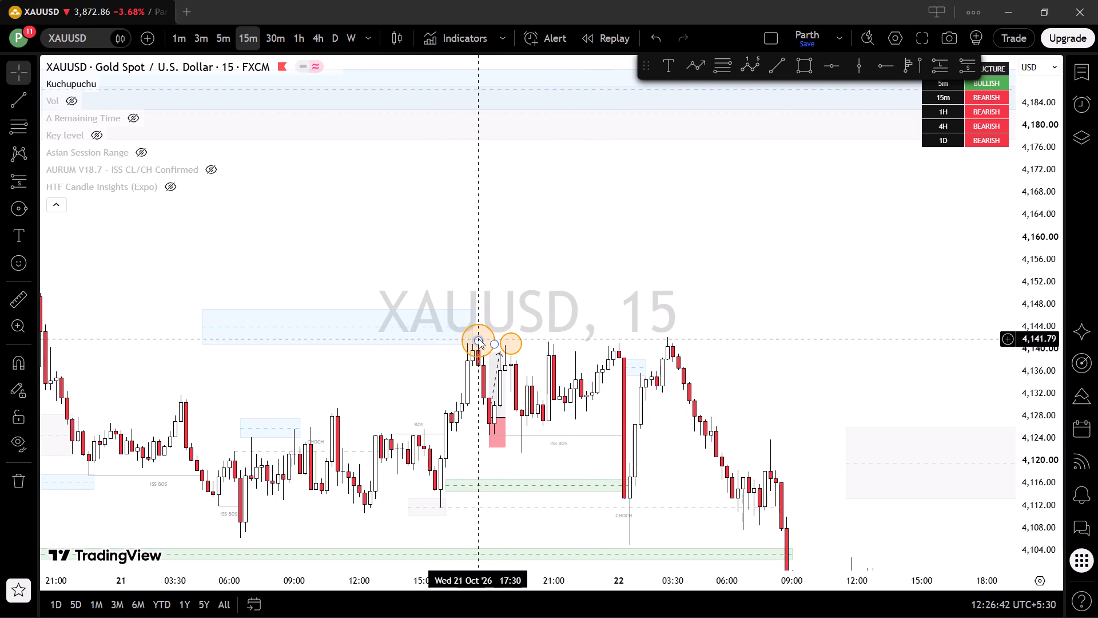
Copy the circle onto the peaks at about 20:45 and 23:45 on 21 October and 03:30 on 22 October.
left_click(479, 339)
left_click_drag(476, 346, 556, 347, "ctrl")
left_click_drag(478, 340, 602, 342, "ctrl")
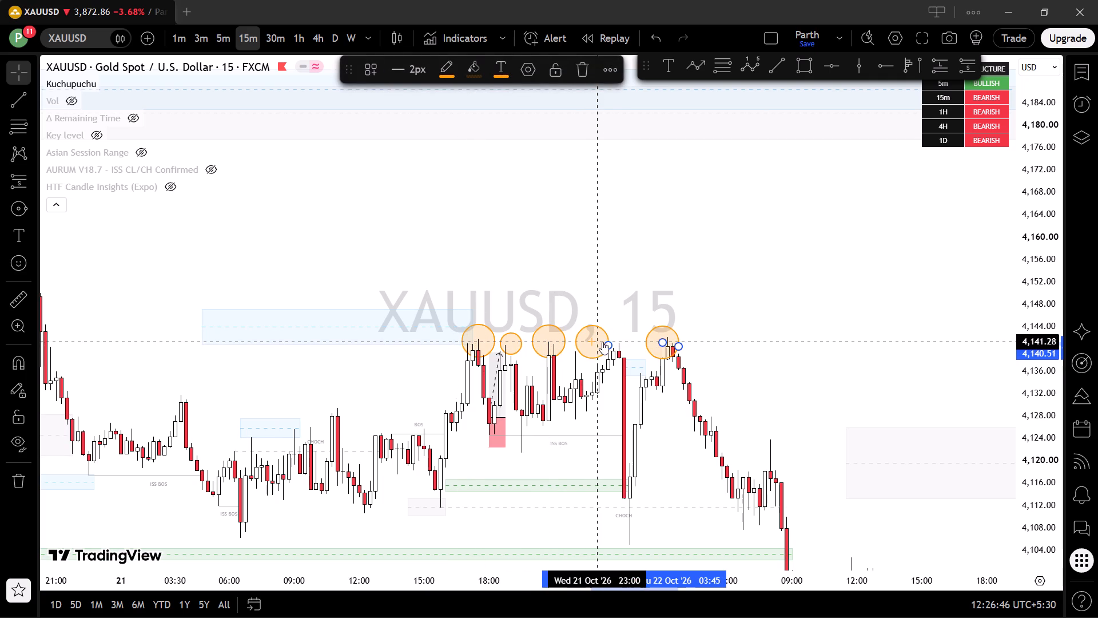
left_click_drag(602, 342, 615, 340, "ctrl")
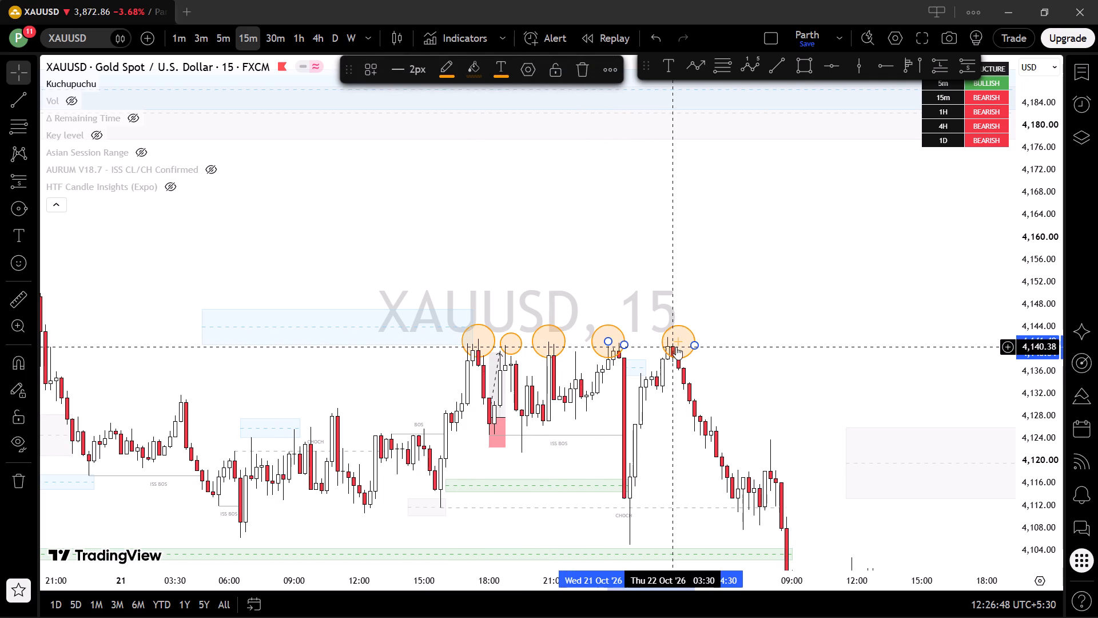
left_click(676, 347)
left_click(731, 353)
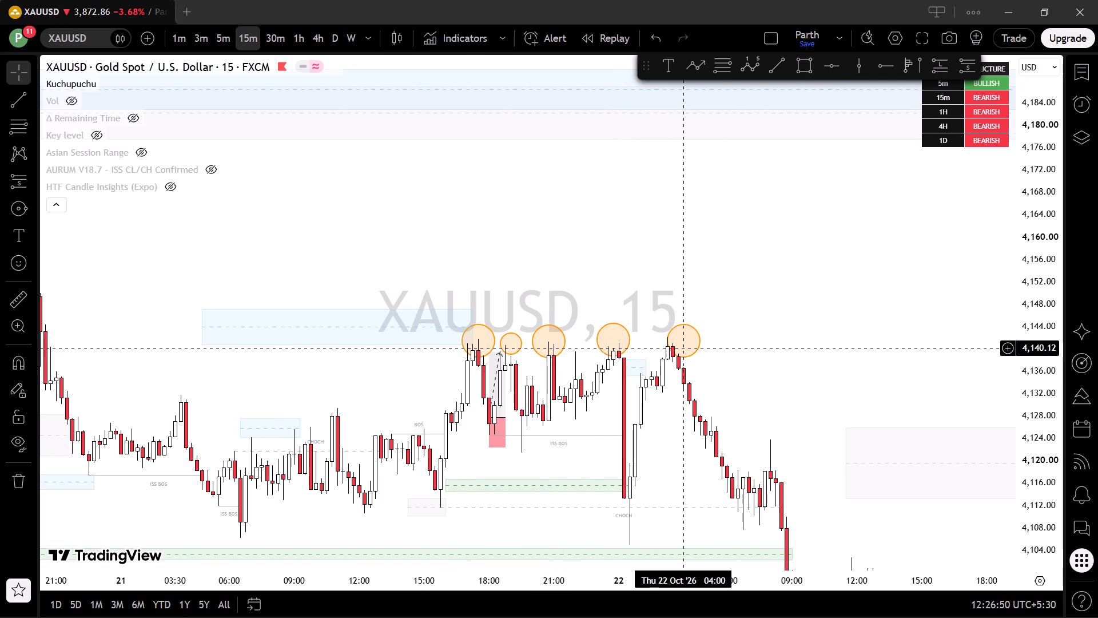
left_click_drag(685, 344, 672, 344)
left_click(833, 365)
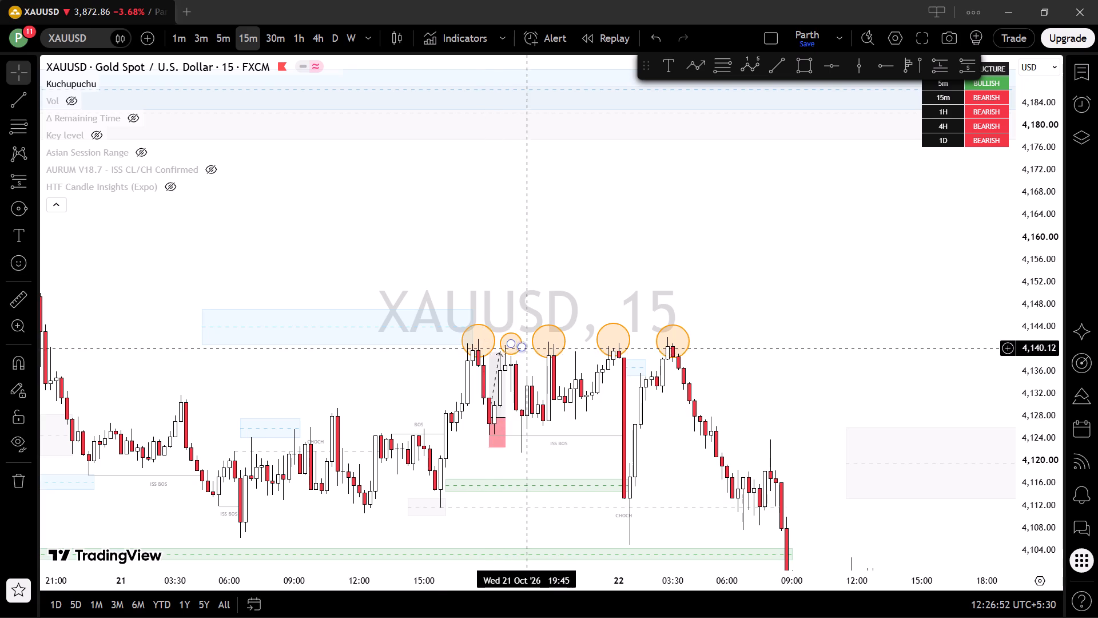
Delete the smaller circle over the 21 October peak at about 19:00.
left_click(516, 343)
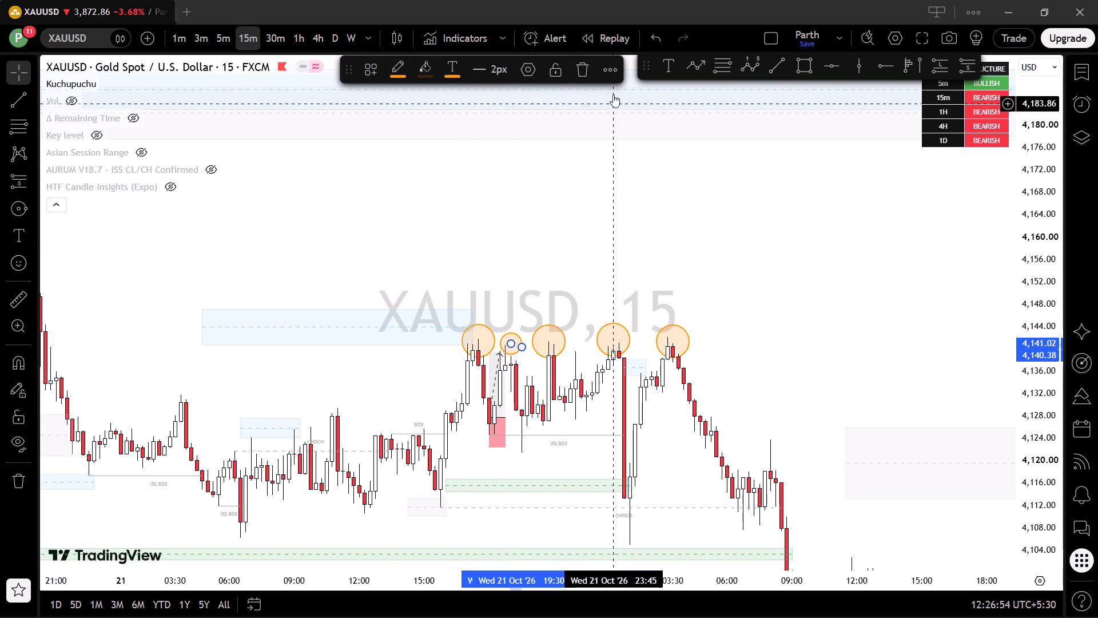
left_click(581, 68)
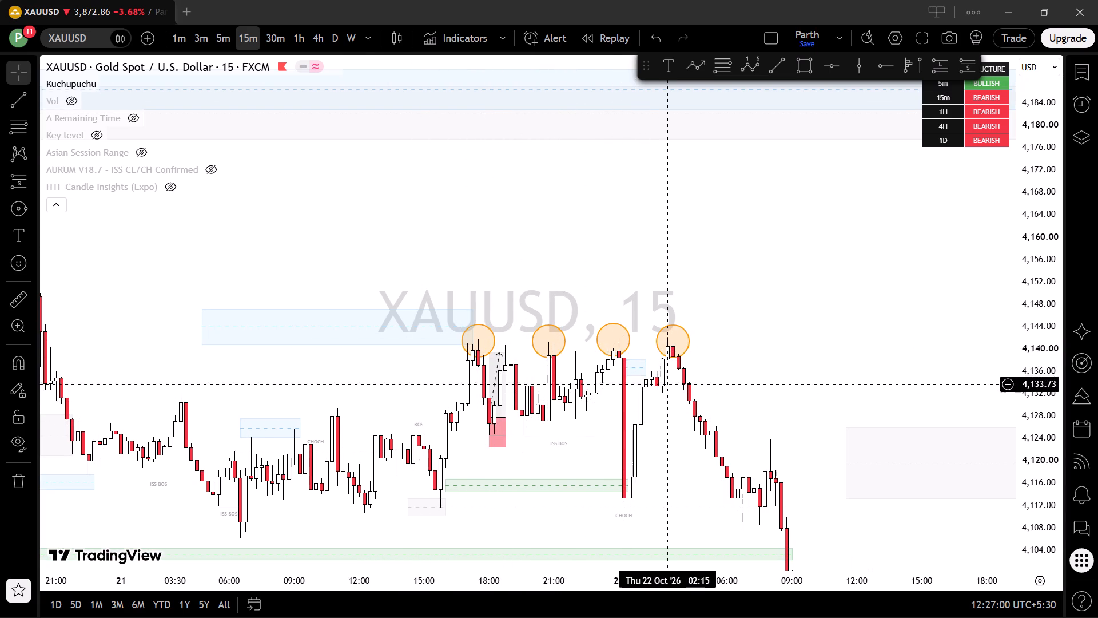
Examine the four circled highs, the price action before them and the sell-off on 22 October.
scroll(814, 405, "down", 3)
left_click_drag(487, 260, 640, 224)
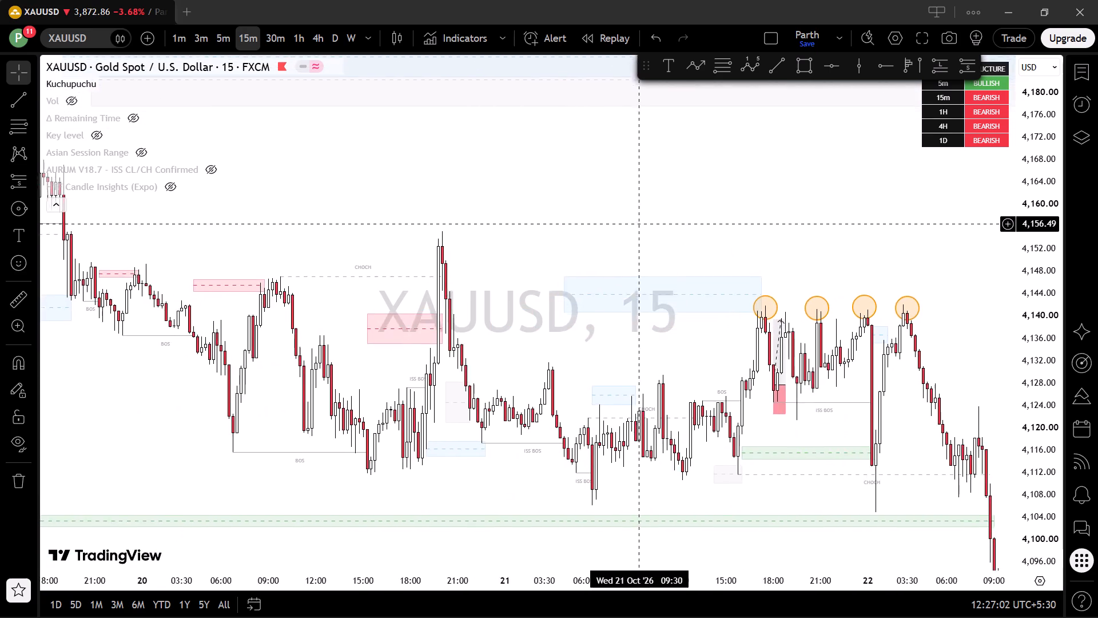
left_click_drag(640, 224, 279, 187)
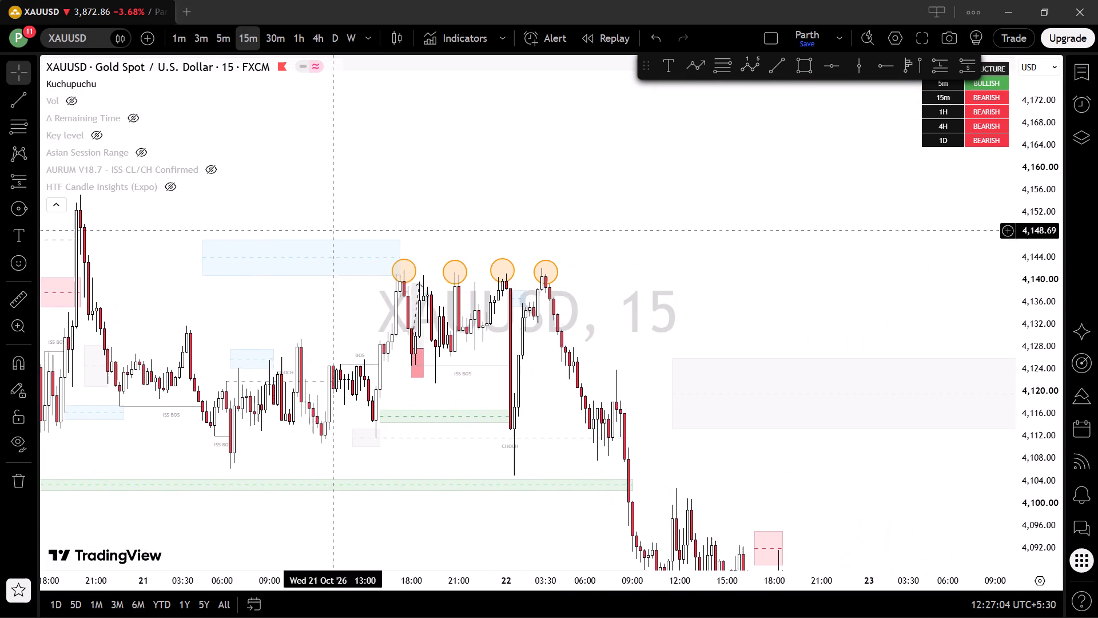
scroll(435, 270, "up", 4)
left_click_drag(528, 319, 759, 283)
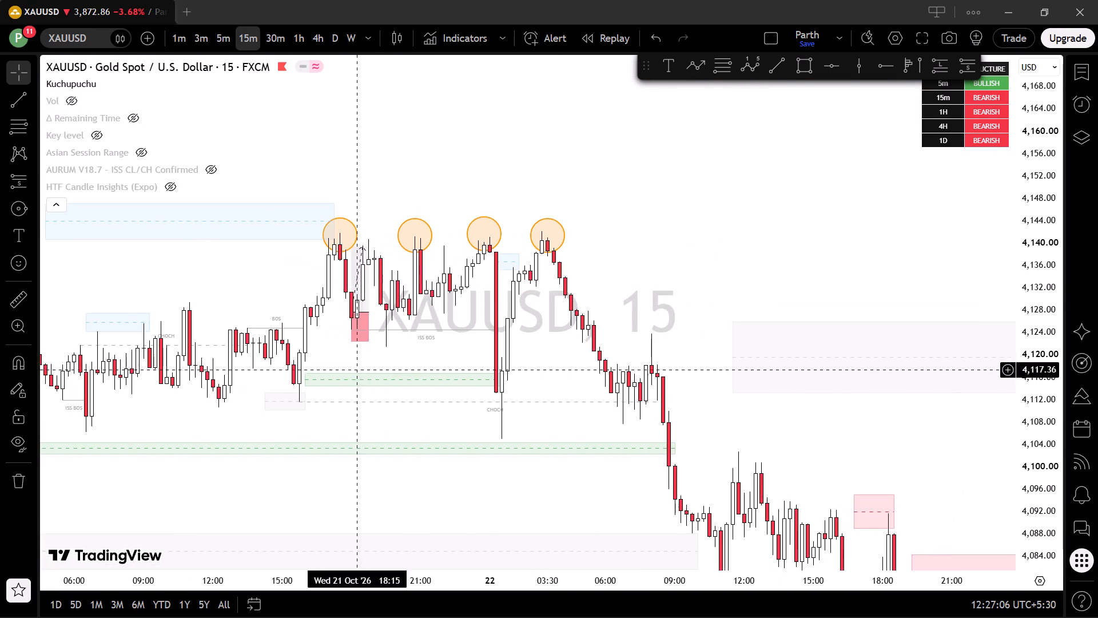
left_click_drag(639, 330, 545, 280)
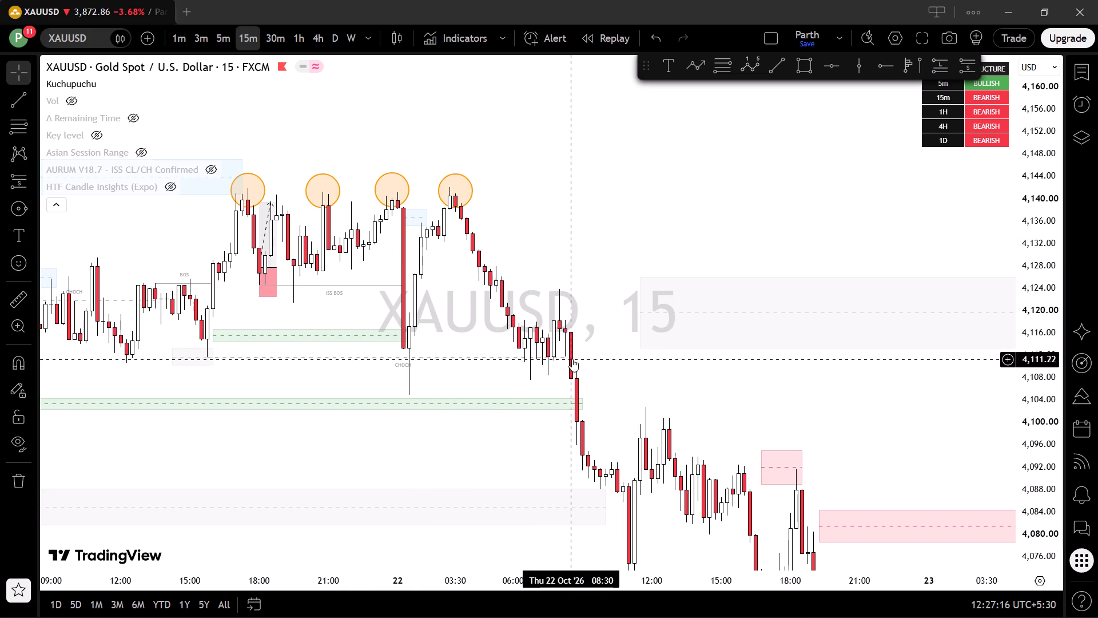
left_click(568, 378)
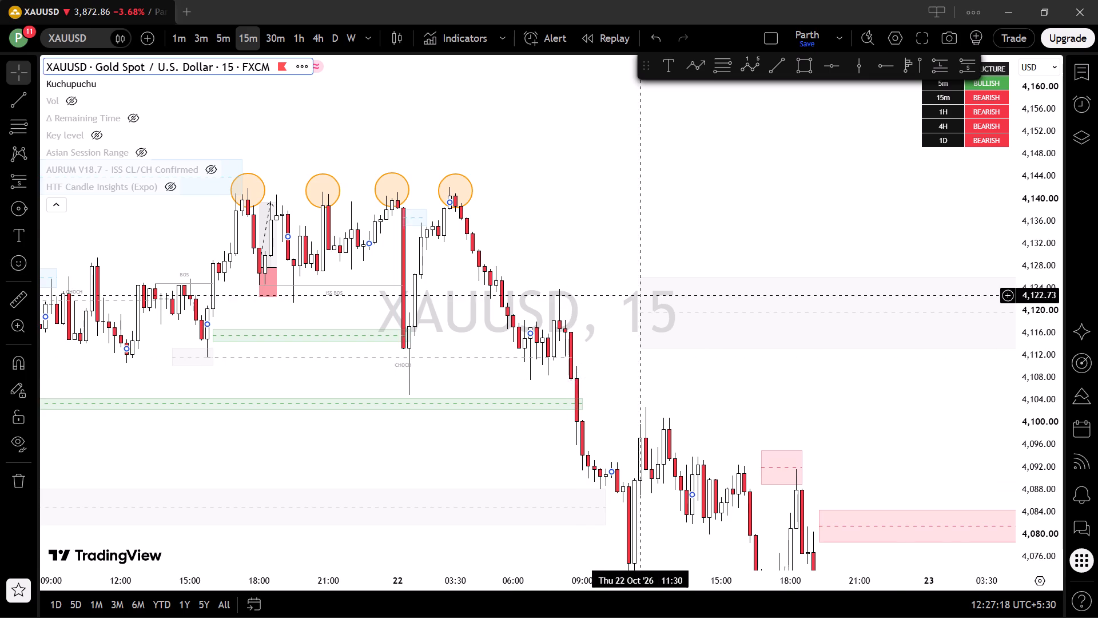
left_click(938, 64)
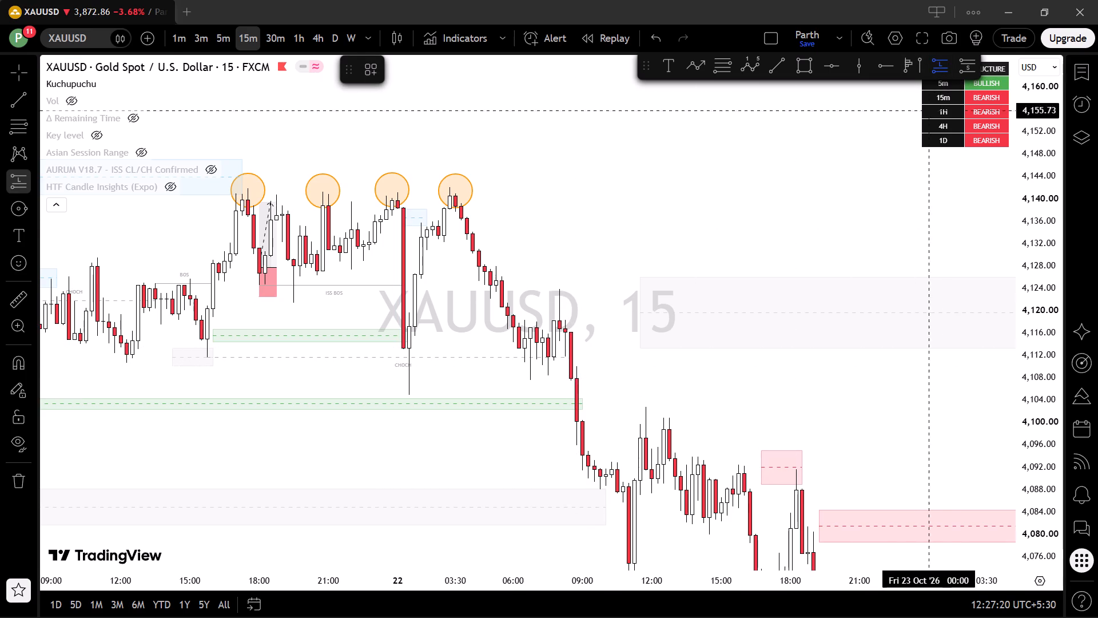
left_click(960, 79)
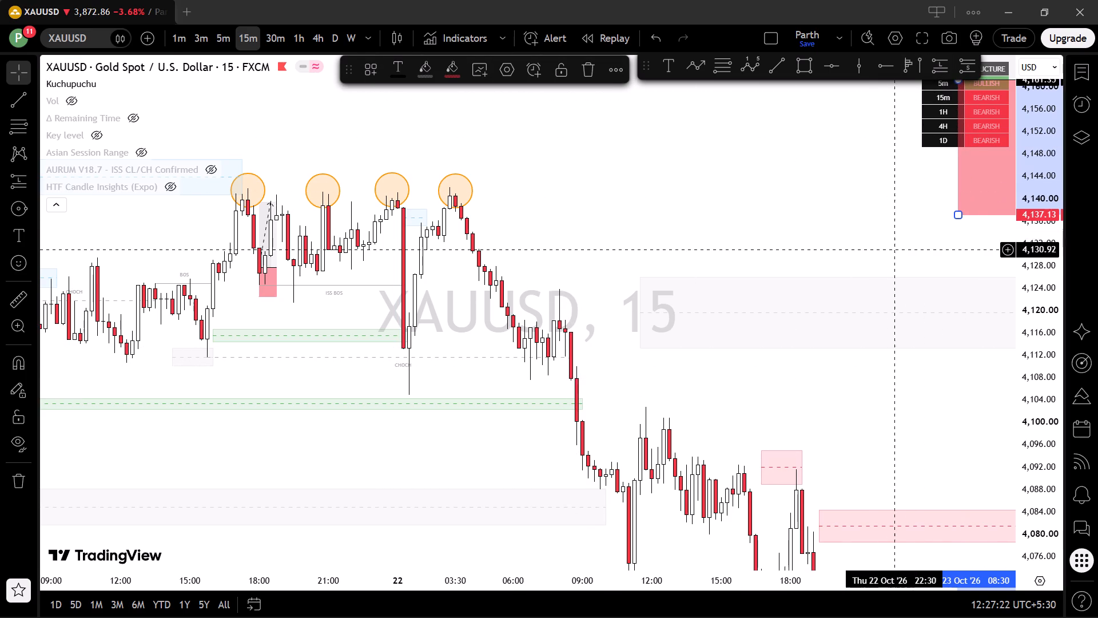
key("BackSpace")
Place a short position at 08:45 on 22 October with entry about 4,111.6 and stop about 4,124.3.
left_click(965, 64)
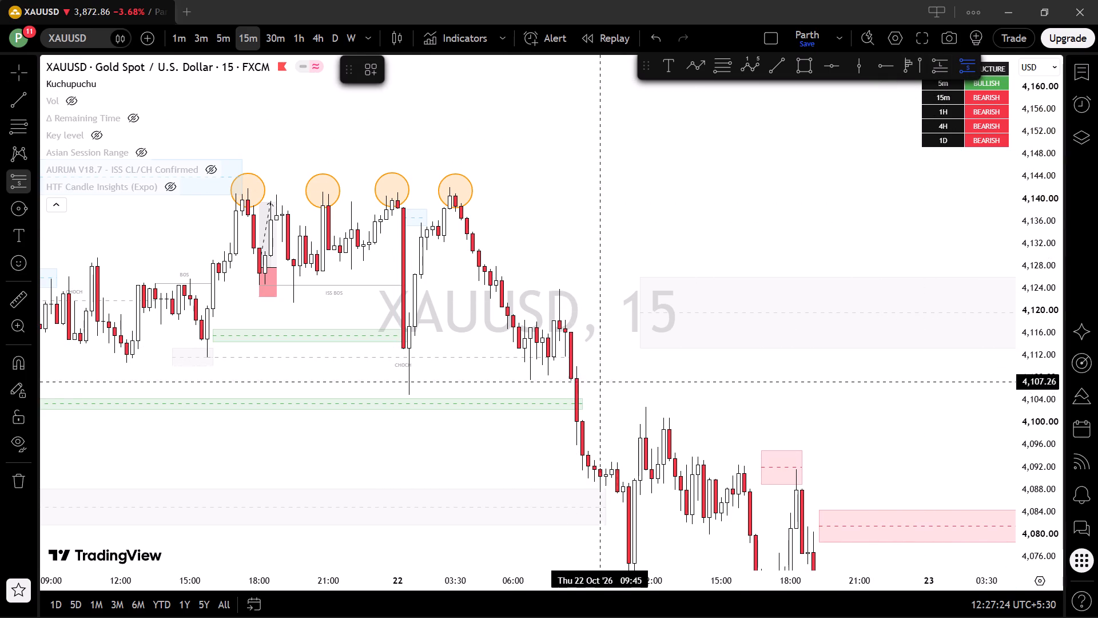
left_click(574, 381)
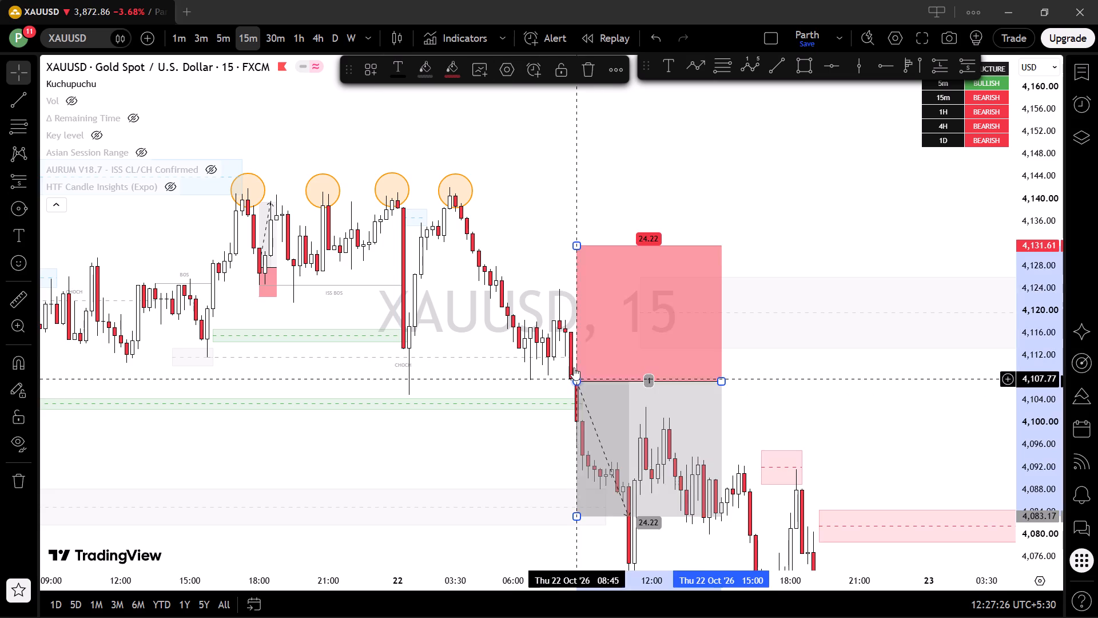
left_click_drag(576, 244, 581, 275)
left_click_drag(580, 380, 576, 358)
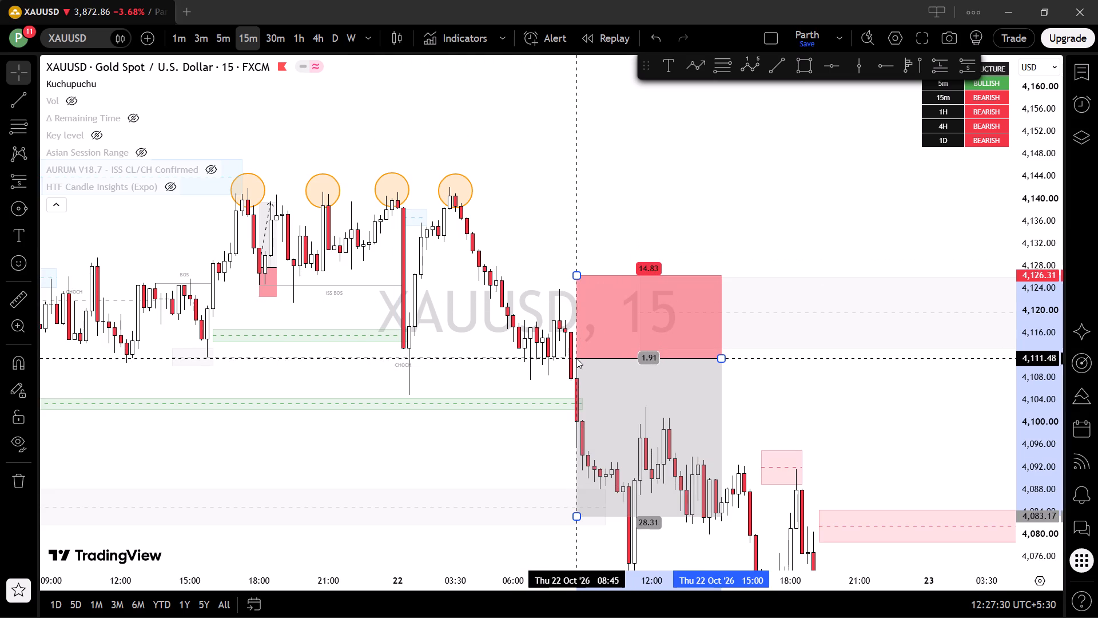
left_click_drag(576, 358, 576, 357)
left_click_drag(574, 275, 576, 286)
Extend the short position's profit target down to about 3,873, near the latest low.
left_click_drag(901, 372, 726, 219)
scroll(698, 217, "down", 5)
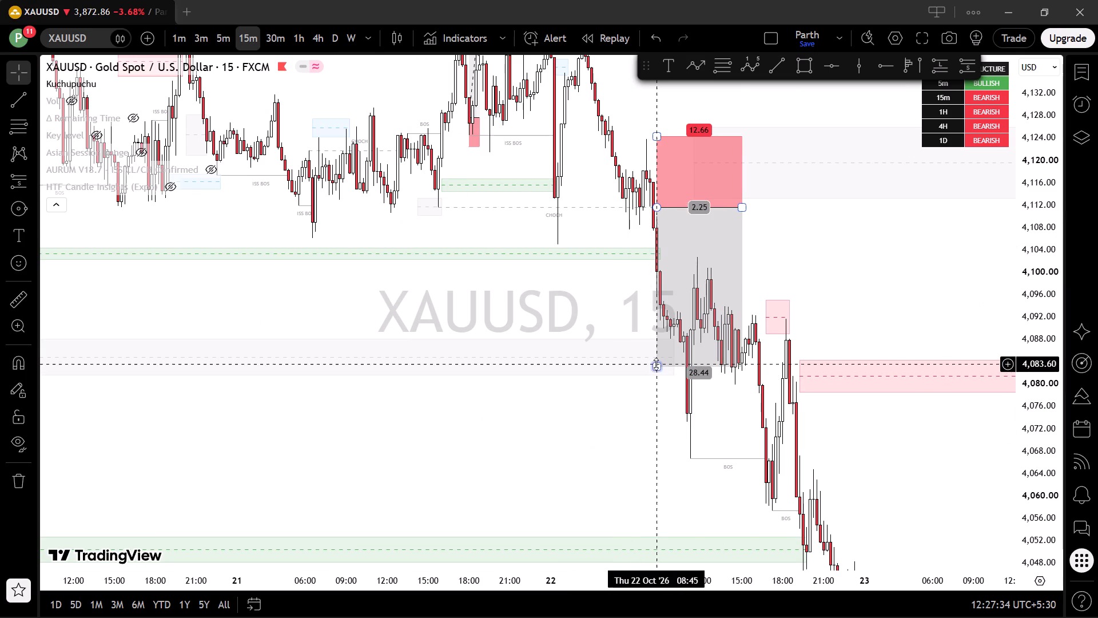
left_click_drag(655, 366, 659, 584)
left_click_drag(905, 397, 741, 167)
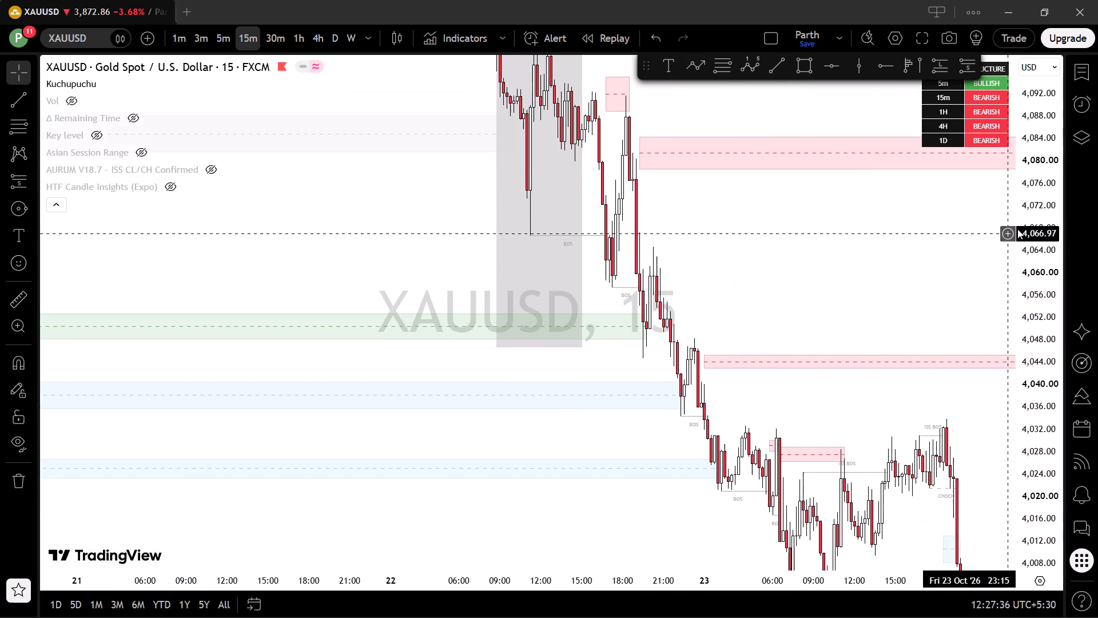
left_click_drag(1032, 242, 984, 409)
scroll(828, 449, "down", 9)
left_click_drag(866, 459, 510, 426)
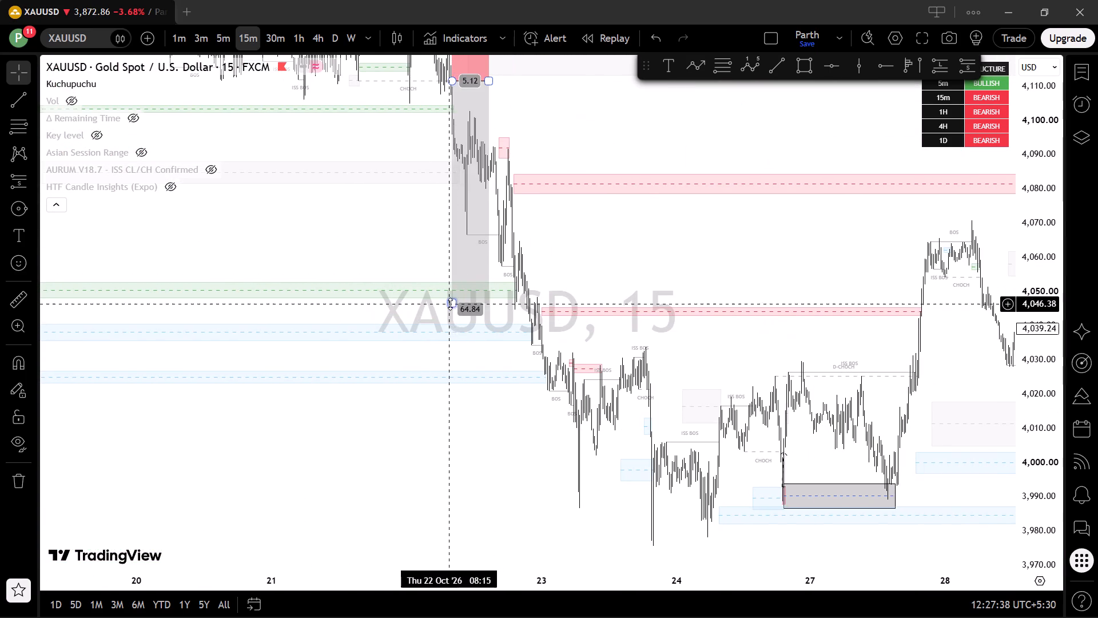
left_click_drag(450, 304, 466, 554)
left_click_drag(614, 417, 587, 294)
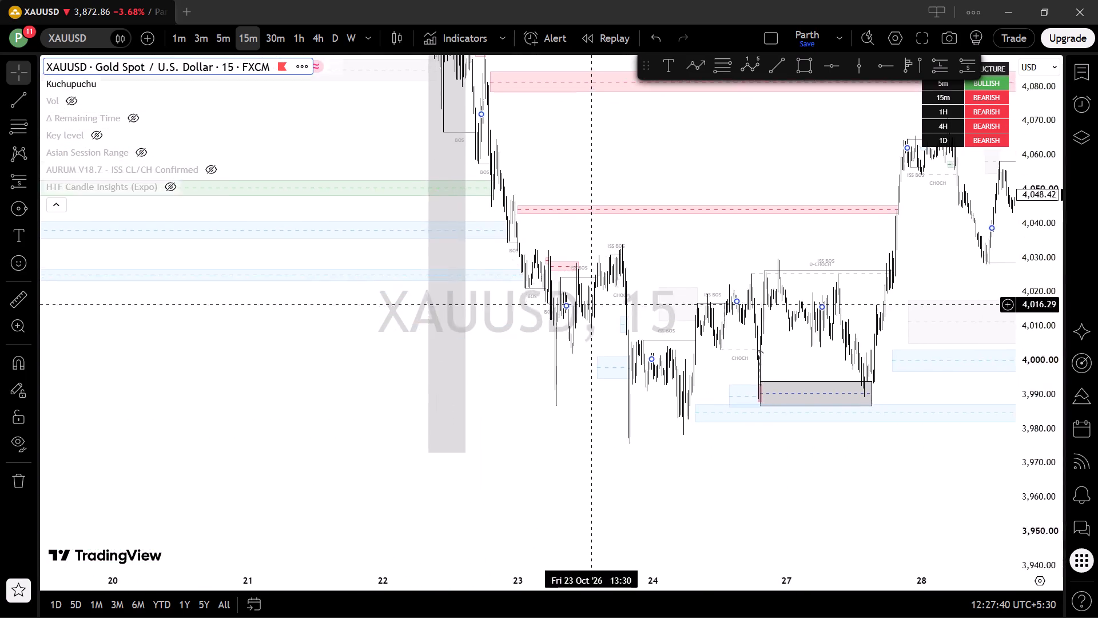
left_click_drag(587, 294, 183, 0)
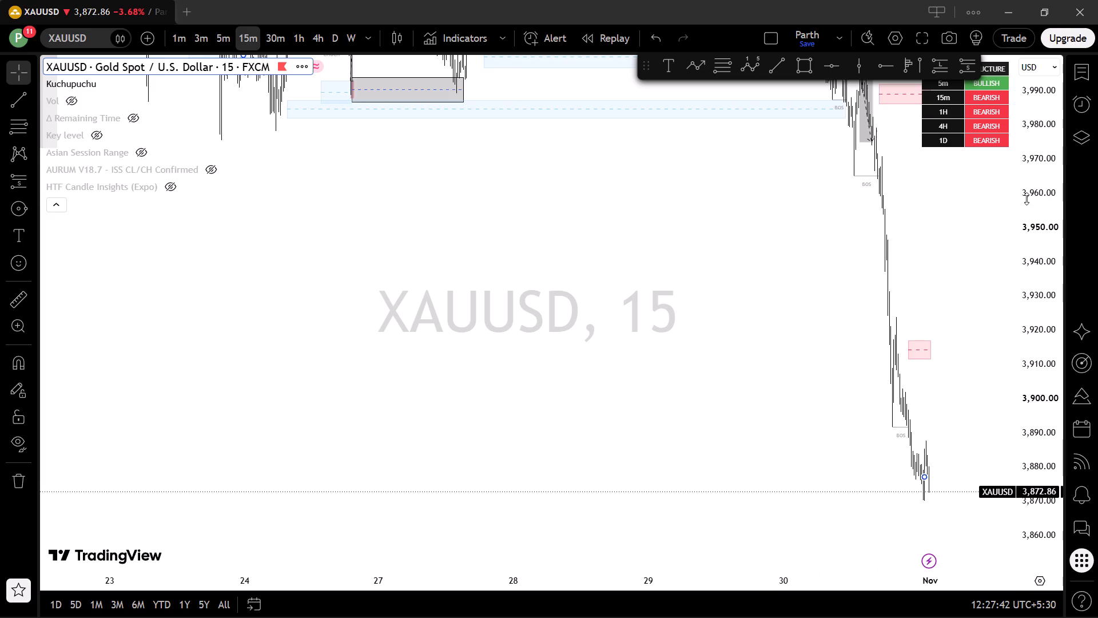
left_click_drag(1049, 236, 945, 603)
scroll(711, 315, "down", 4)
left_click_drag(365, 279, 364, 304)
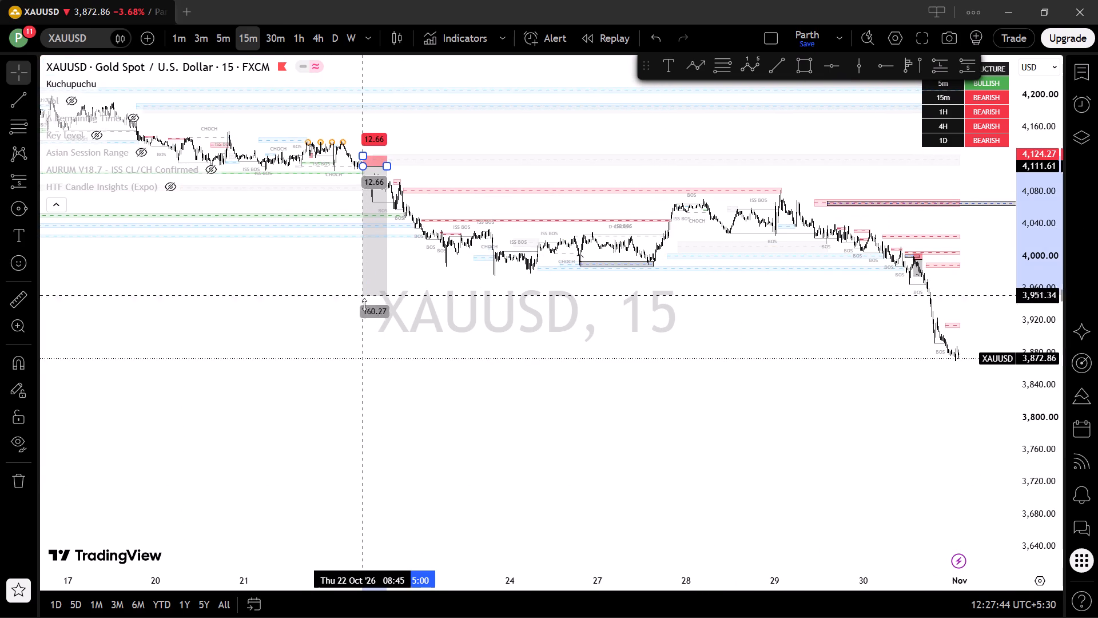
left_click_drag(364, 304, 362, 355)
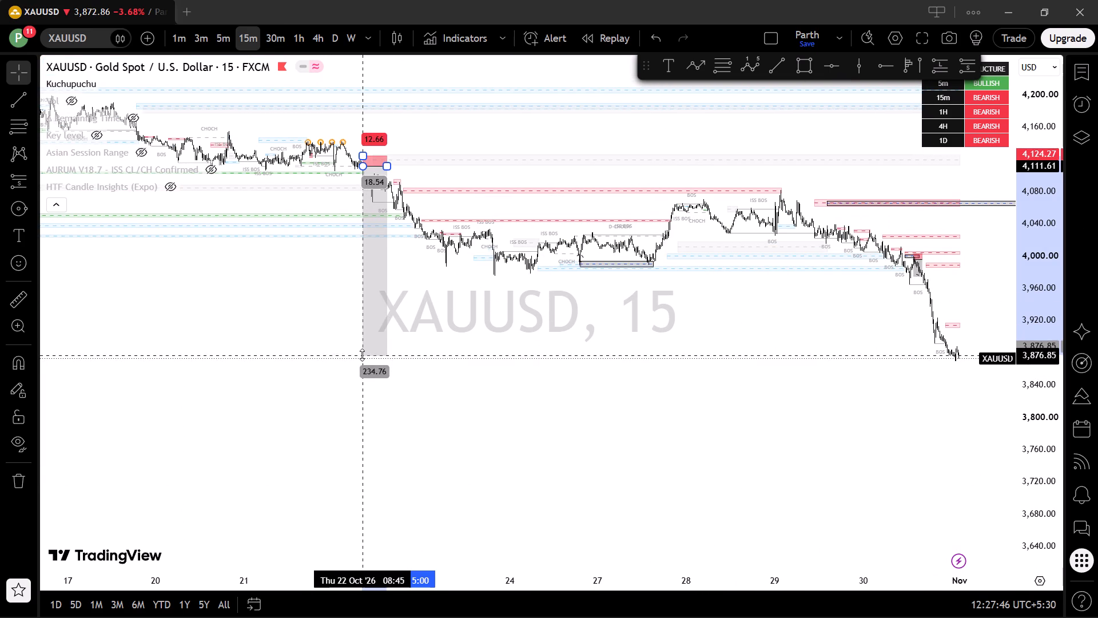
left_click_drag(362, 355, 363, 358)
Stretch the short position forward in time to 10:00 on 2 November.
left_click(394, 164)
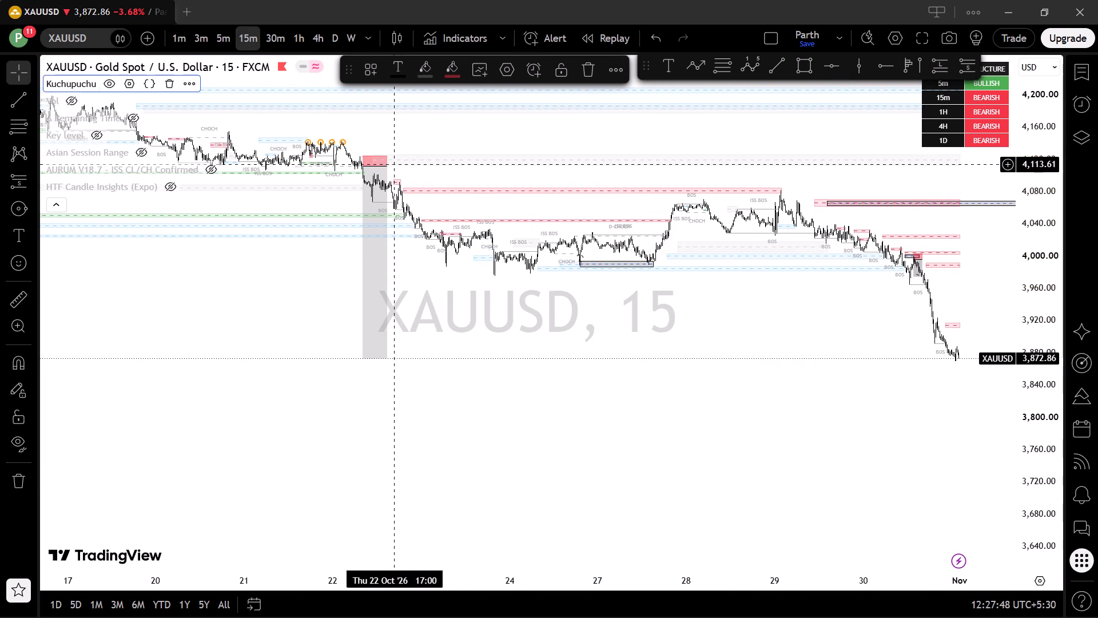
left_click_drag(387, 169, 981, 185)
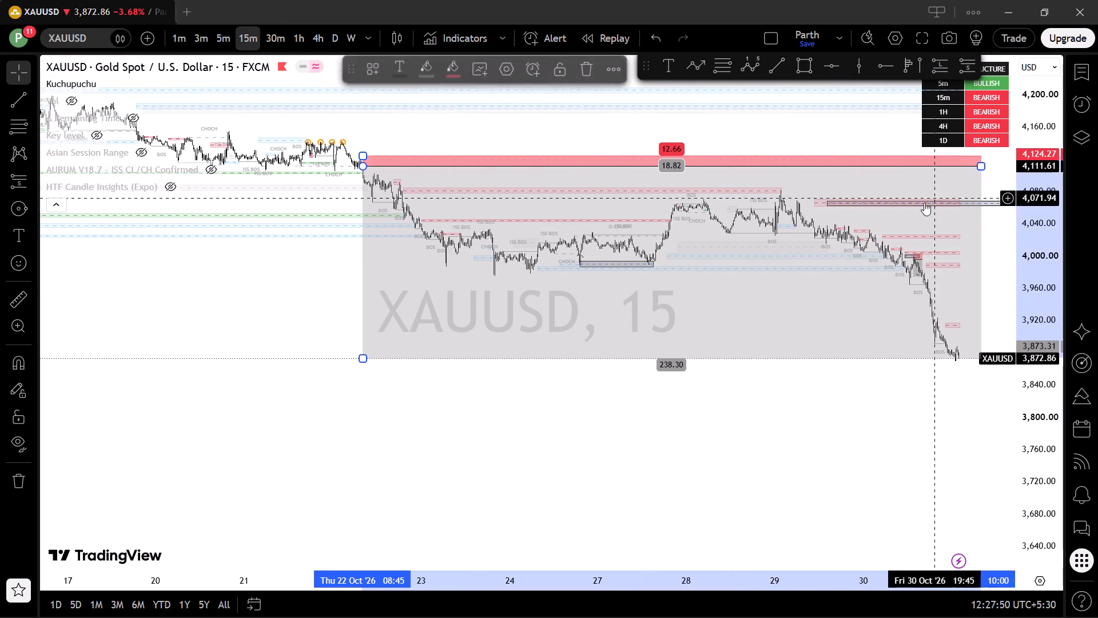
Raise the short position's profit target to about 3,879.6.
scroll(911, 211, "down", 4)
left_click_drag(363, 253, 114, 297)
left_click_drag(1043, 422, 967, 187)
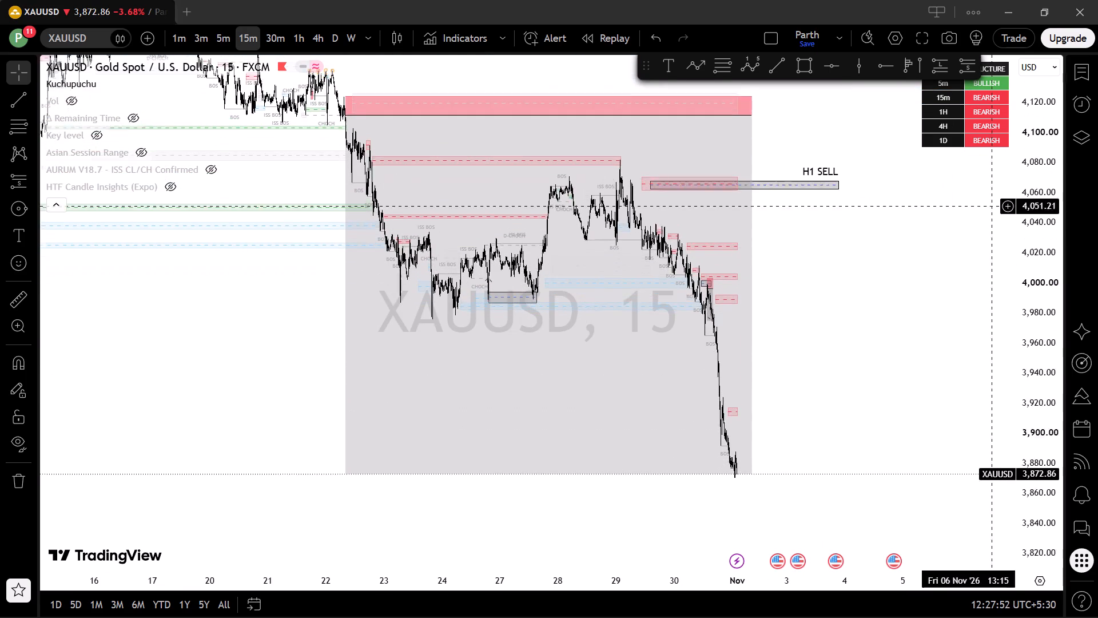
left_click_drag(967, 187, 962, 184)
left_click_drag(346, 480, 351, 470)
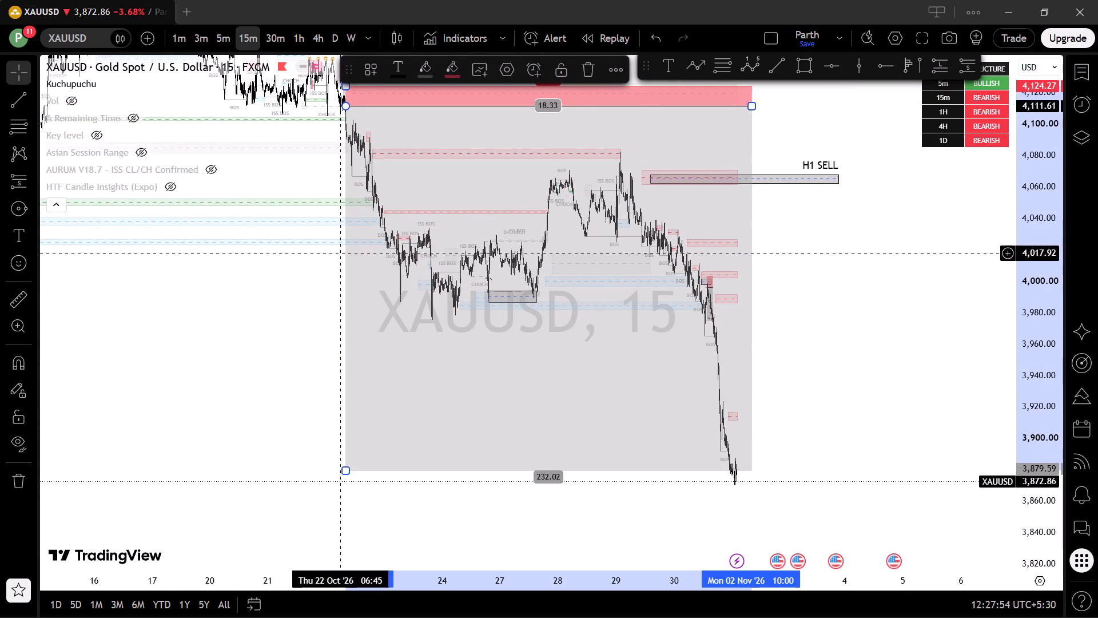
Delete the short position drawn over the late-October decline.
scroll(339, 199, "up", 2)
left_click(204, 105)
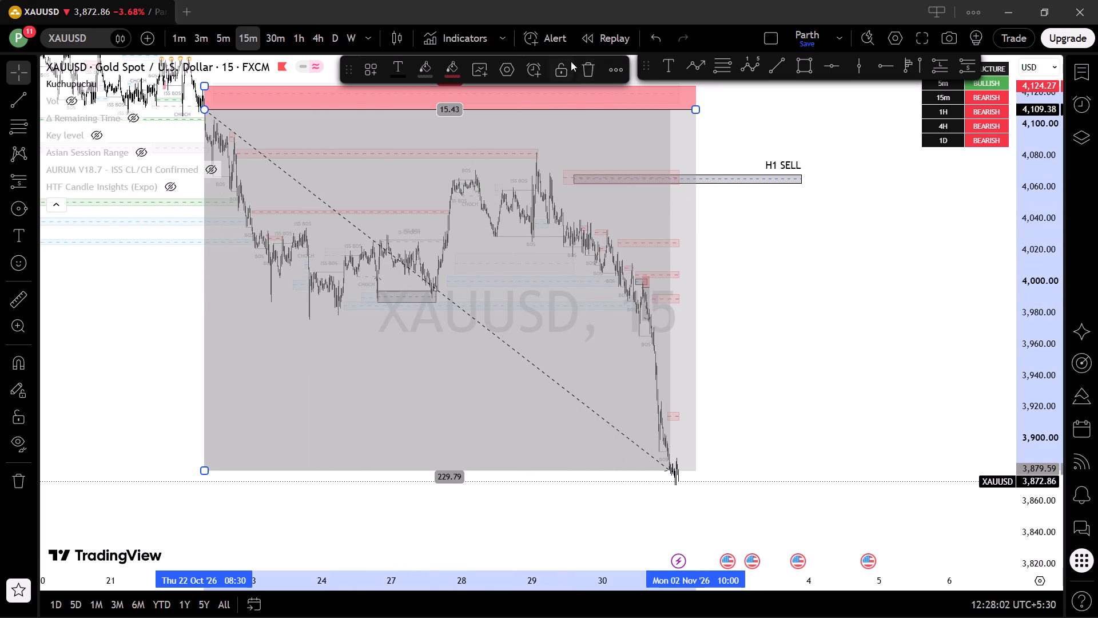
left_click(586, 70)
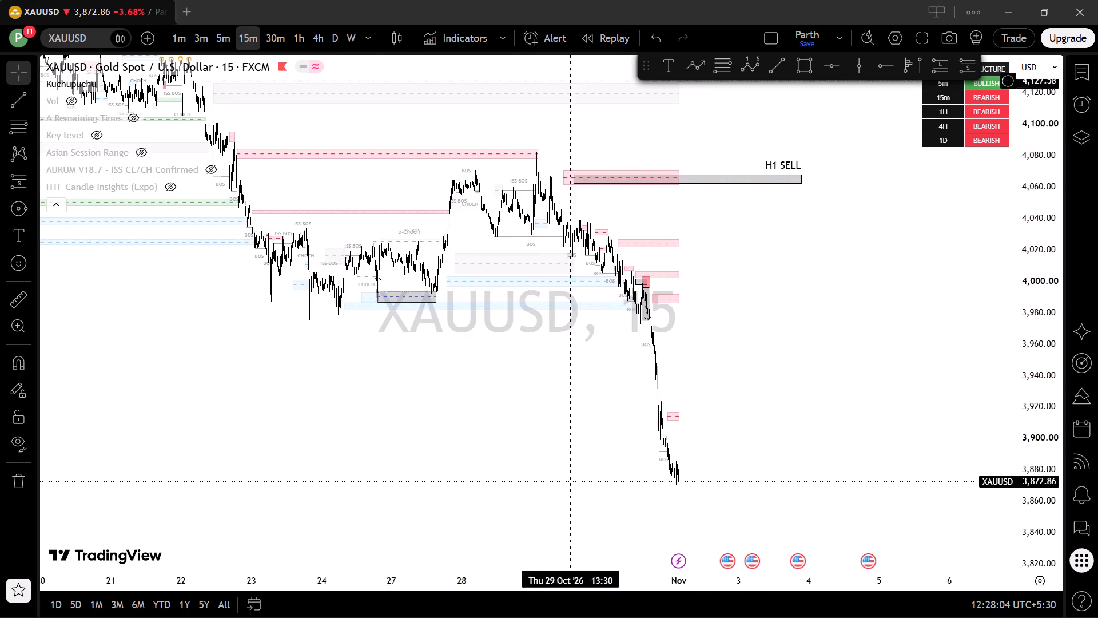
Examine the 15-minute price action from 23 to 28 October around the 26 October trade and the grey zone near 3,990.
scroll(381, 221, "down", 4)
scroll(364, 255, "up", 3)
left_click_drag(339, 204, 729, 284)
scroll(717, 299, "up", 8)
left_click_drag(420, 238, 692, 272)
left_click_drag(1033, 386, 897, 1)
scroll(673, 234, "up", 3)
scroll(602, 236, "up", 2)
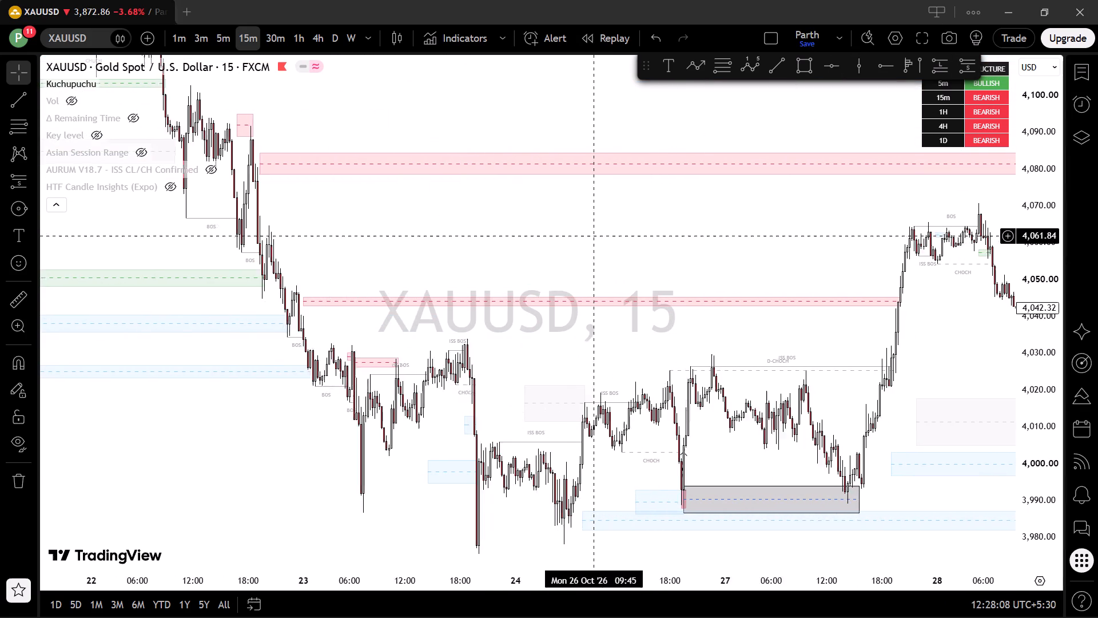
scroll(595, 236, "up", 1)
left_click_drag(506, 219, 207, 126)
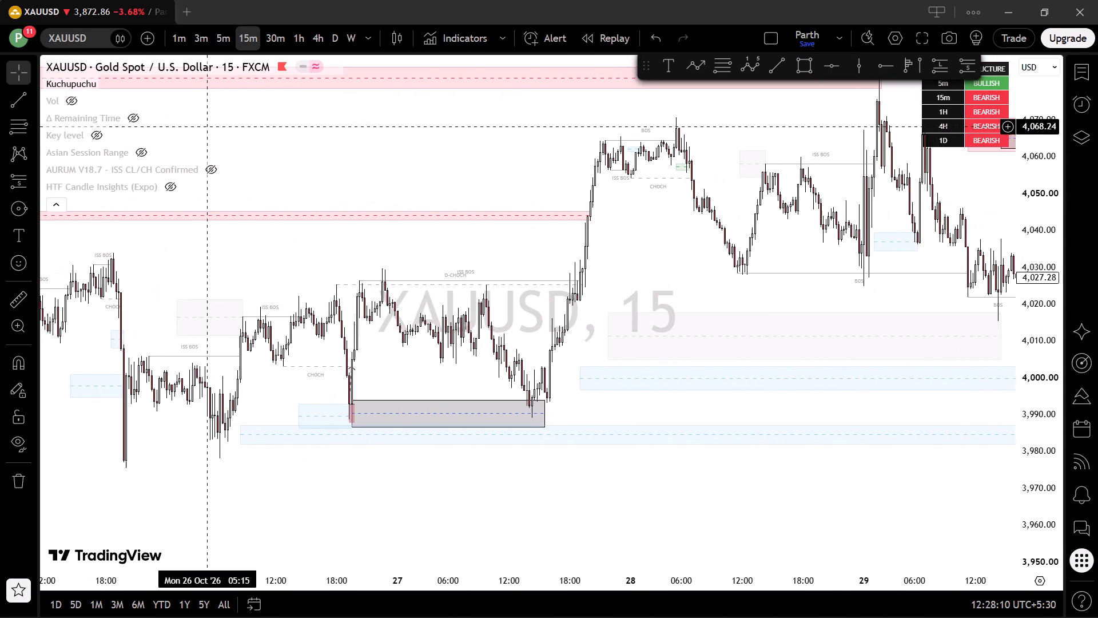
left_click_drag(207, 126, 391, 66)
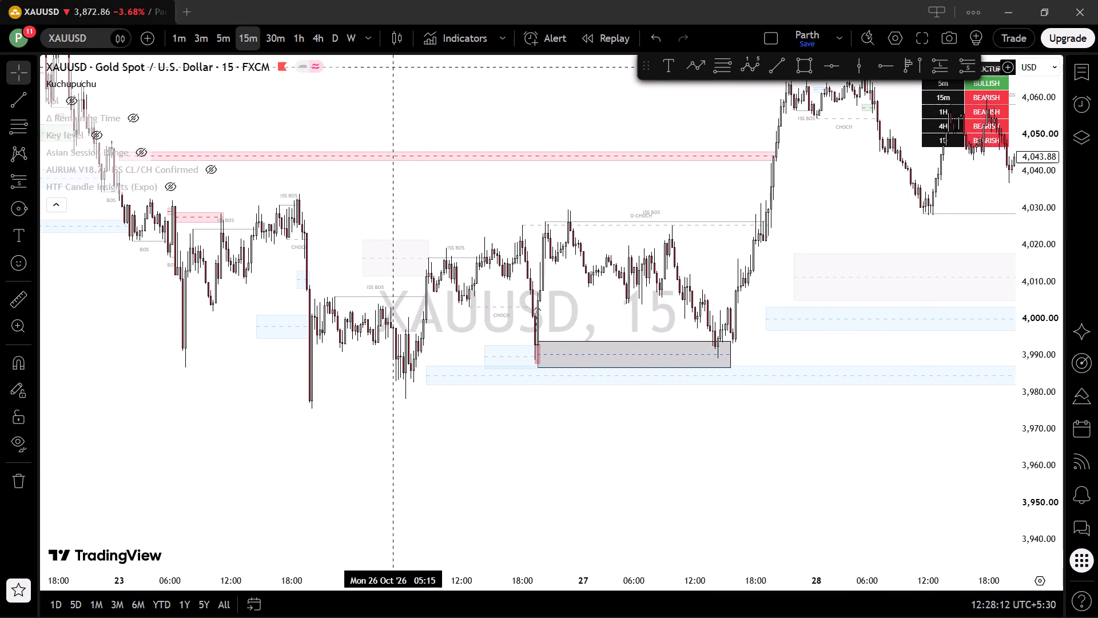
left_click_drag(391, 66, 393, 70)
scroll(627, 260, "up", 3)
left_click_drag(424, 252, 600, 224)
left_click_drag(1044, 388, 982, 265)
left_click_drag(749, 183, 682, 193)
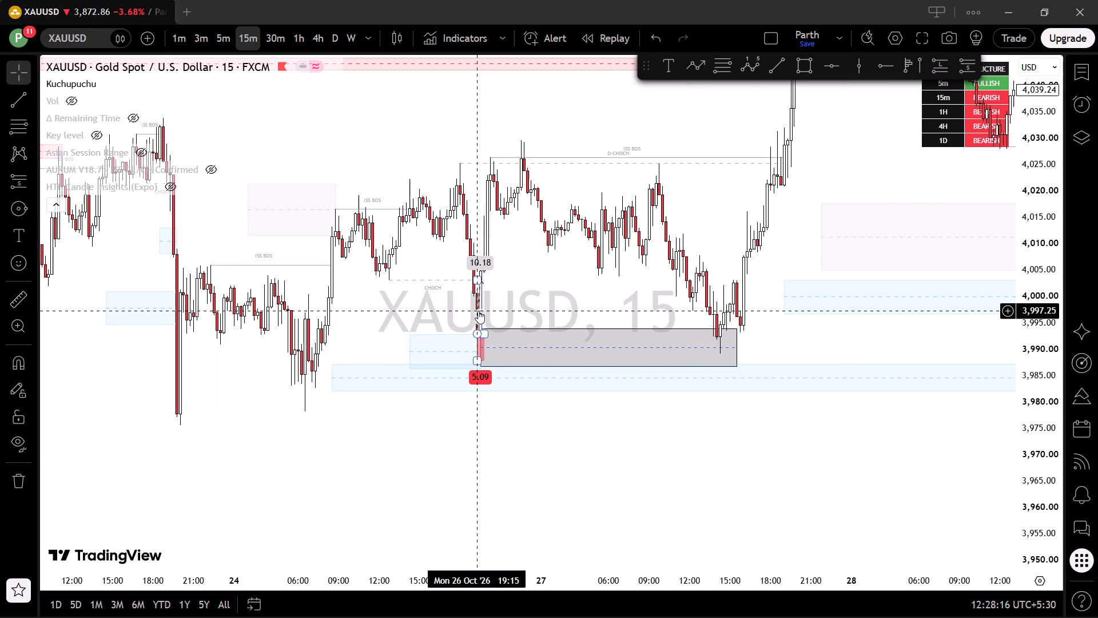
scroll(547, 287, "up", 2)
left_click_drag(432, 295, 474, 303)
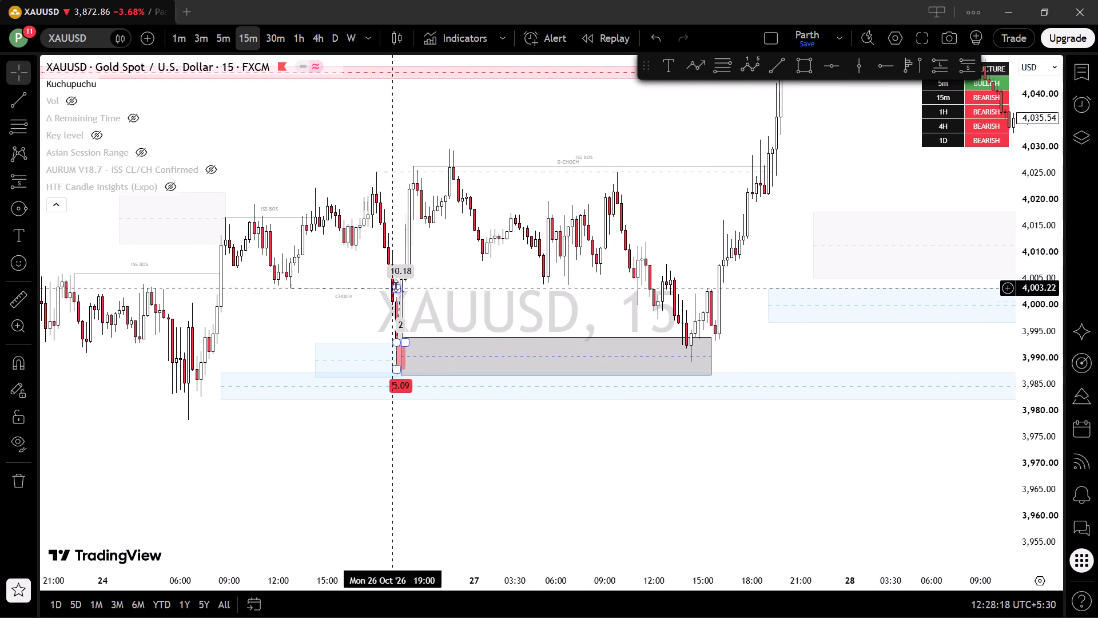
left_click_drag(491, 191, 543, 204)
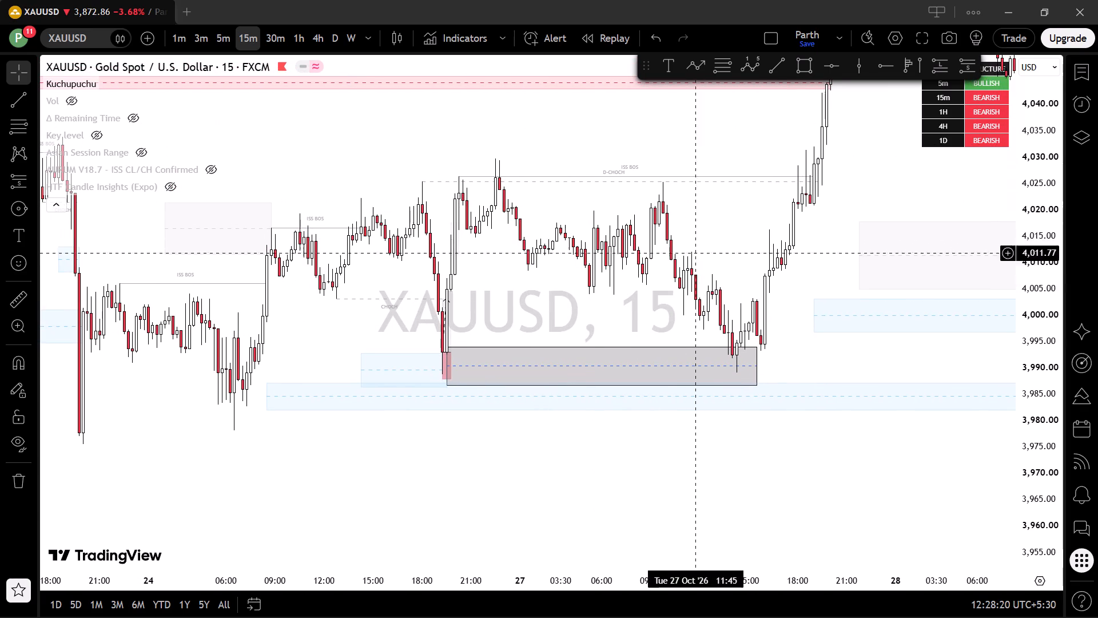
Extend the grey zone near 3,990 forward in time to 16:15 on 27 October.
left_click_drag(758, 366, 383, 370)
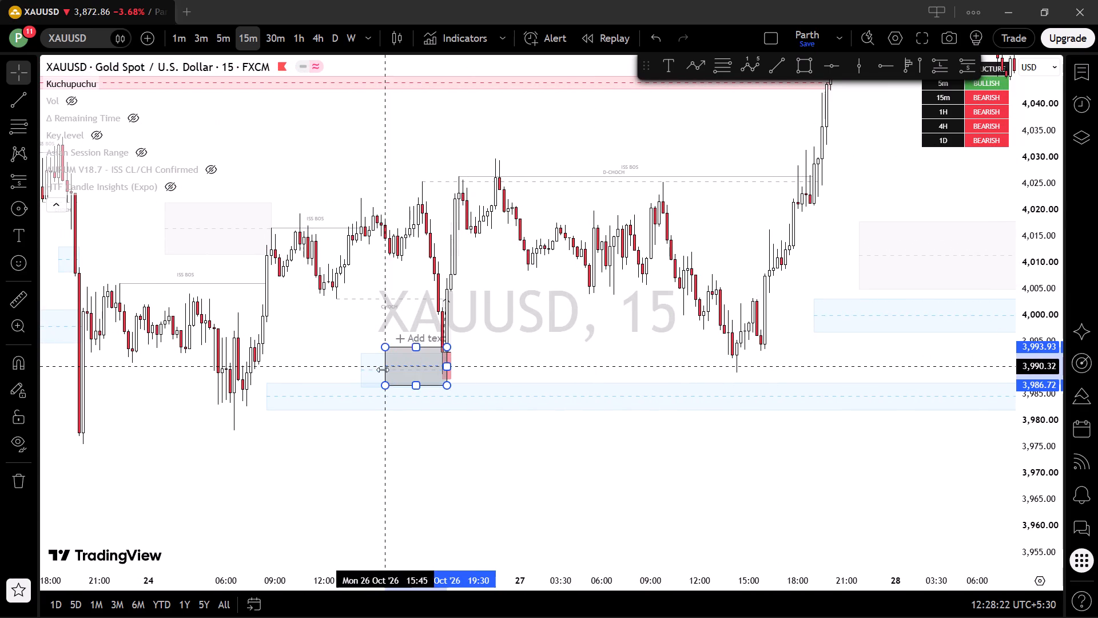
left_click_drag(383, 370, 770, 360)
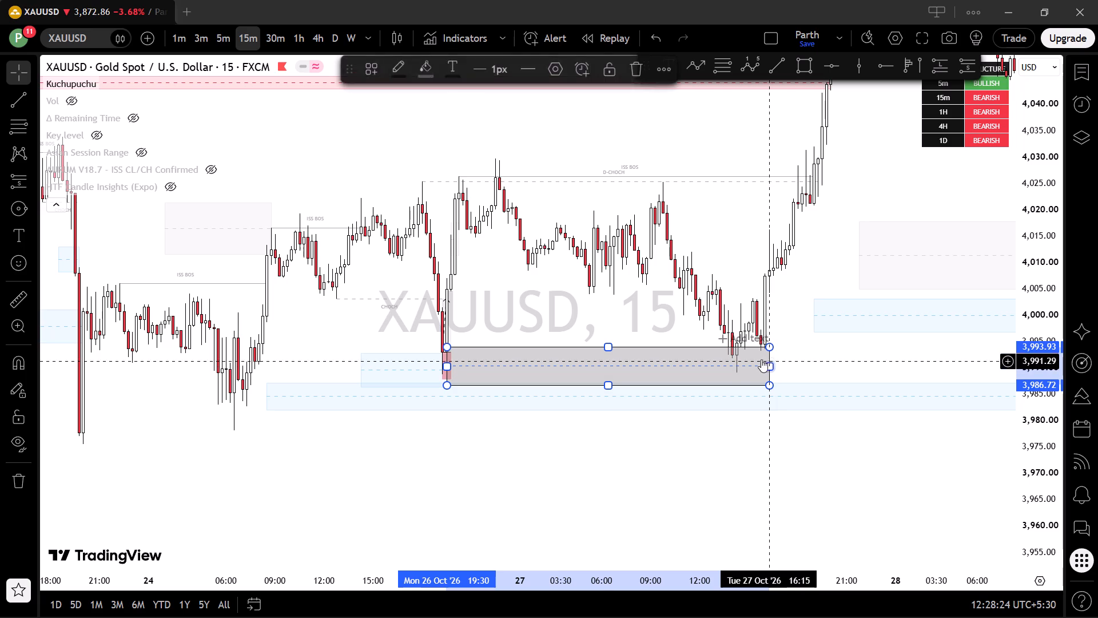
left_click(605, 296)
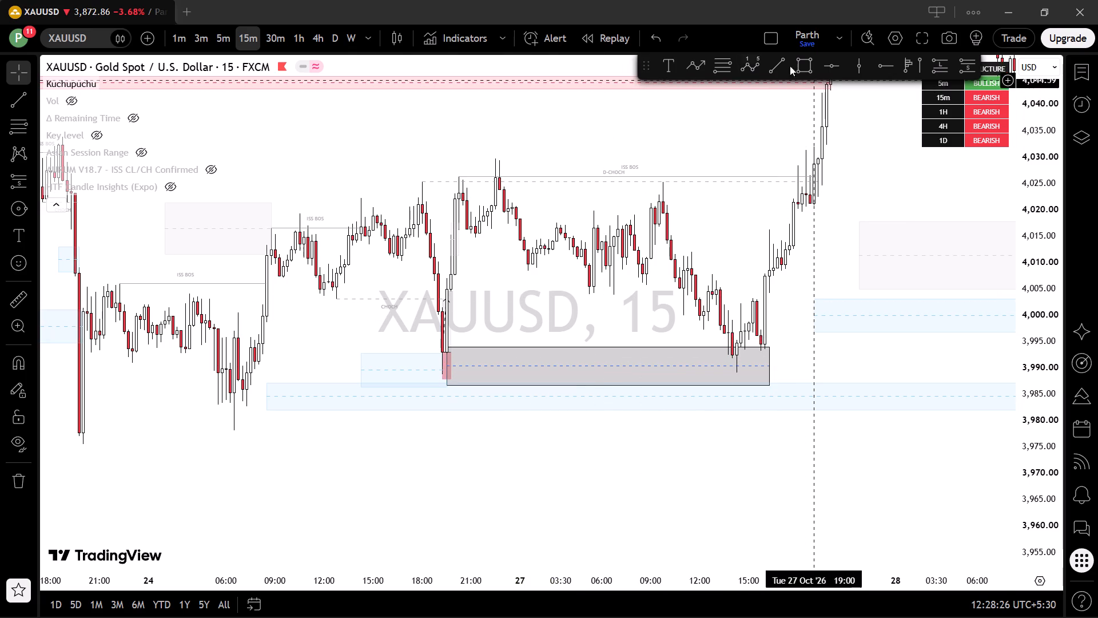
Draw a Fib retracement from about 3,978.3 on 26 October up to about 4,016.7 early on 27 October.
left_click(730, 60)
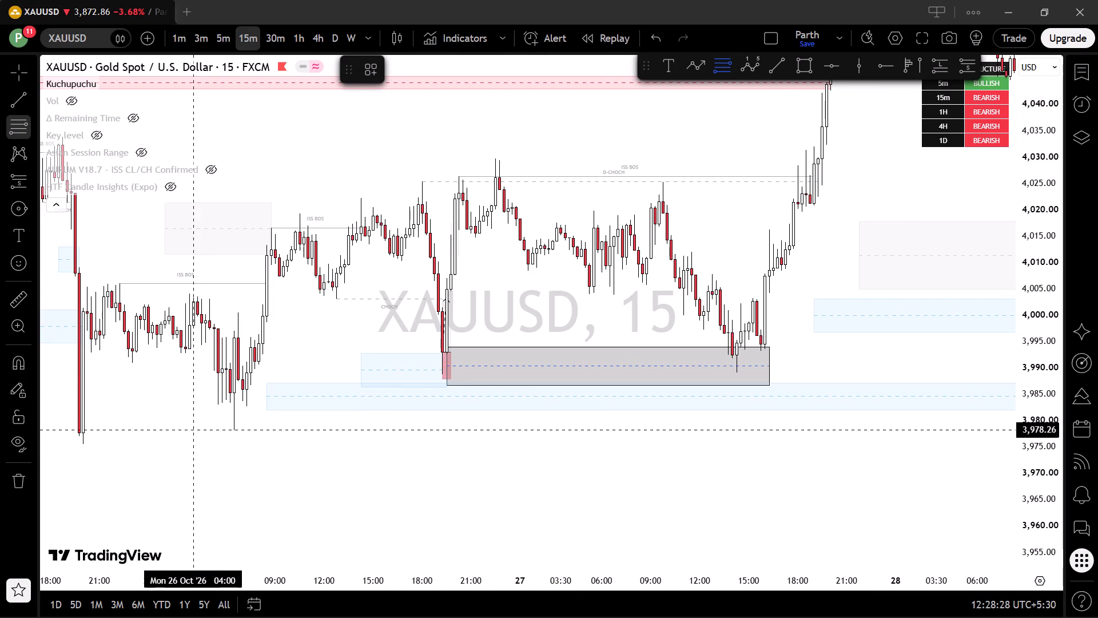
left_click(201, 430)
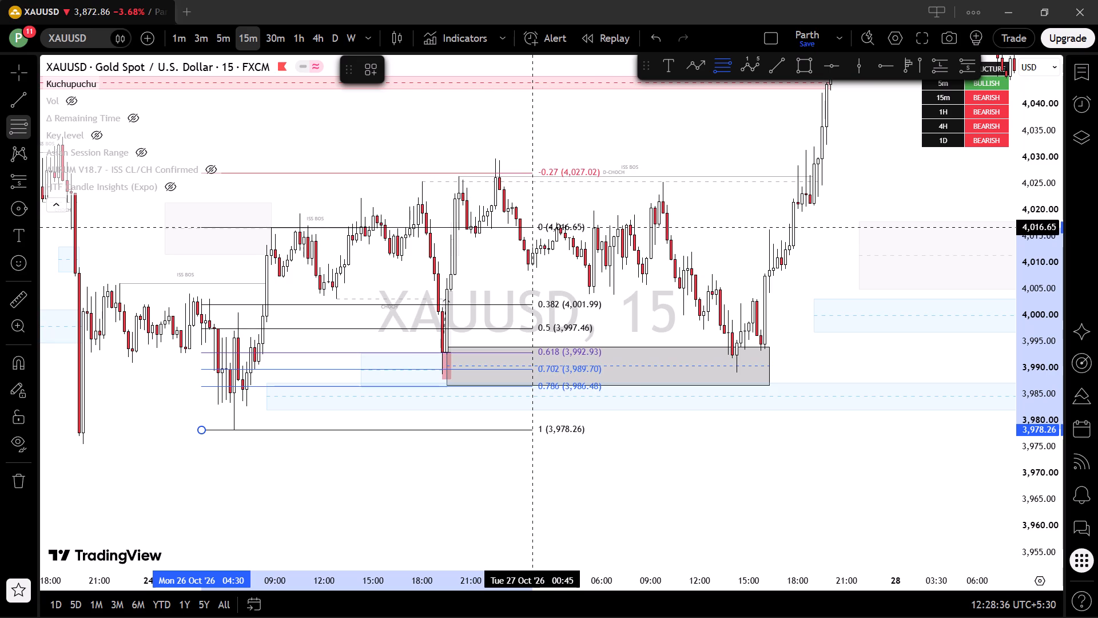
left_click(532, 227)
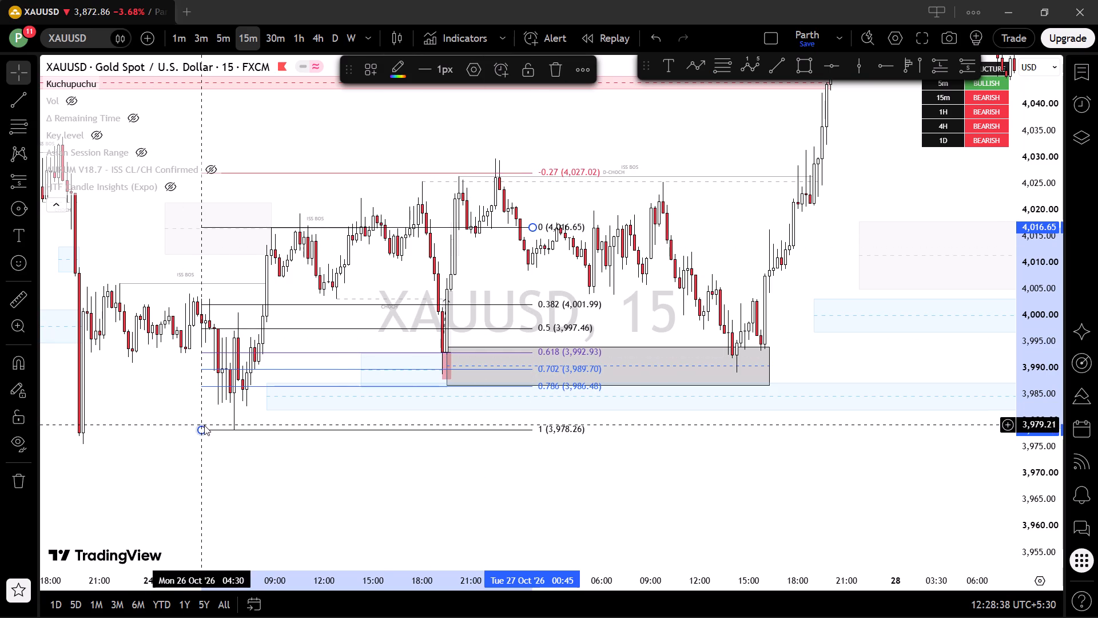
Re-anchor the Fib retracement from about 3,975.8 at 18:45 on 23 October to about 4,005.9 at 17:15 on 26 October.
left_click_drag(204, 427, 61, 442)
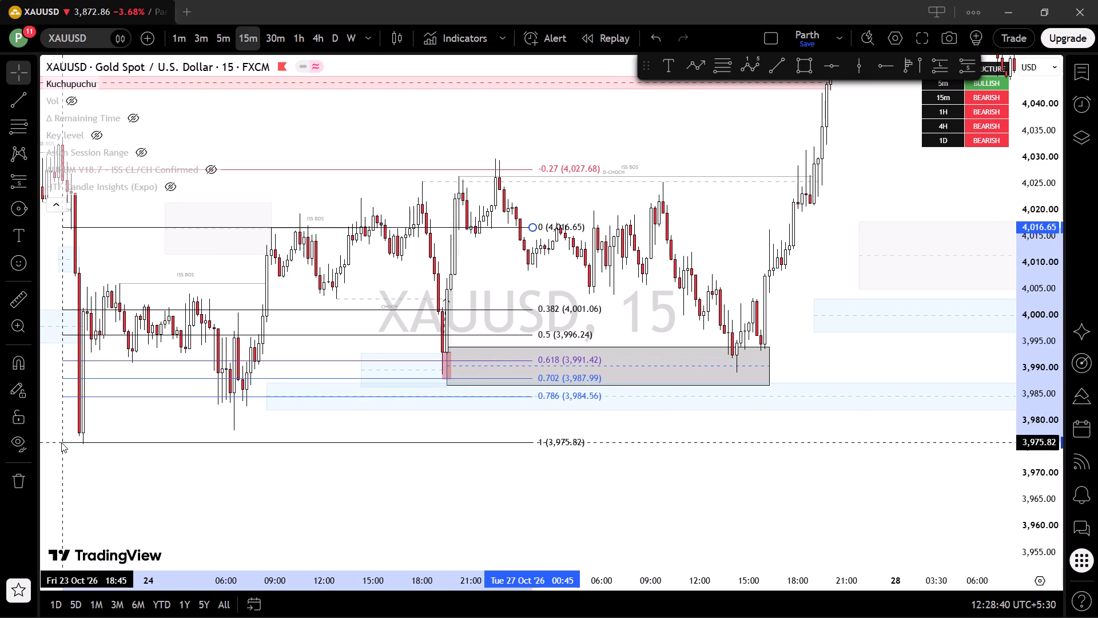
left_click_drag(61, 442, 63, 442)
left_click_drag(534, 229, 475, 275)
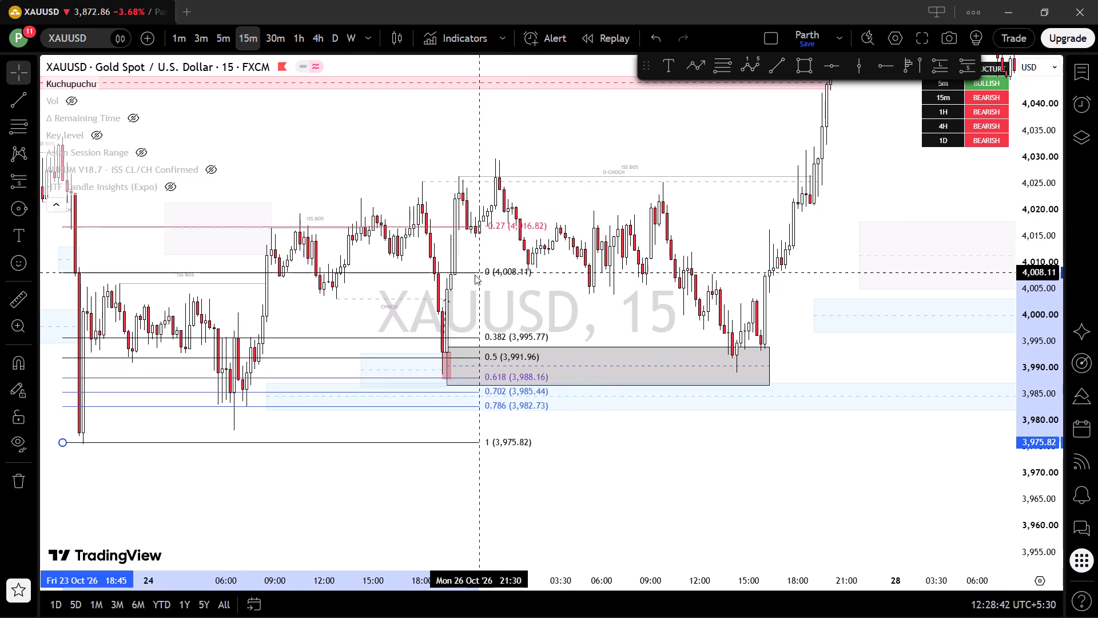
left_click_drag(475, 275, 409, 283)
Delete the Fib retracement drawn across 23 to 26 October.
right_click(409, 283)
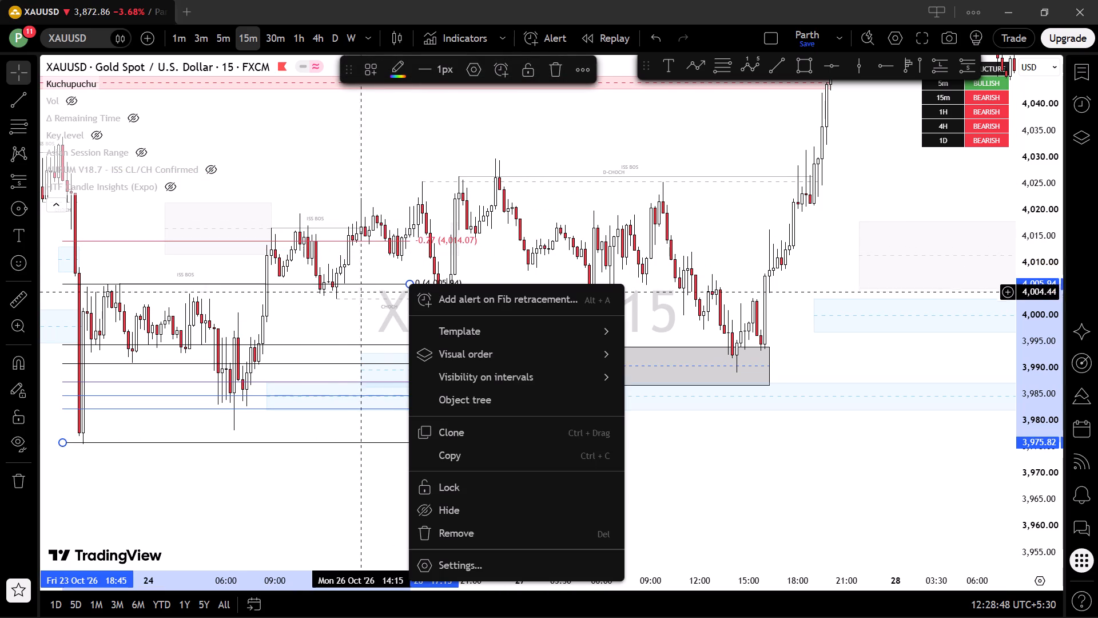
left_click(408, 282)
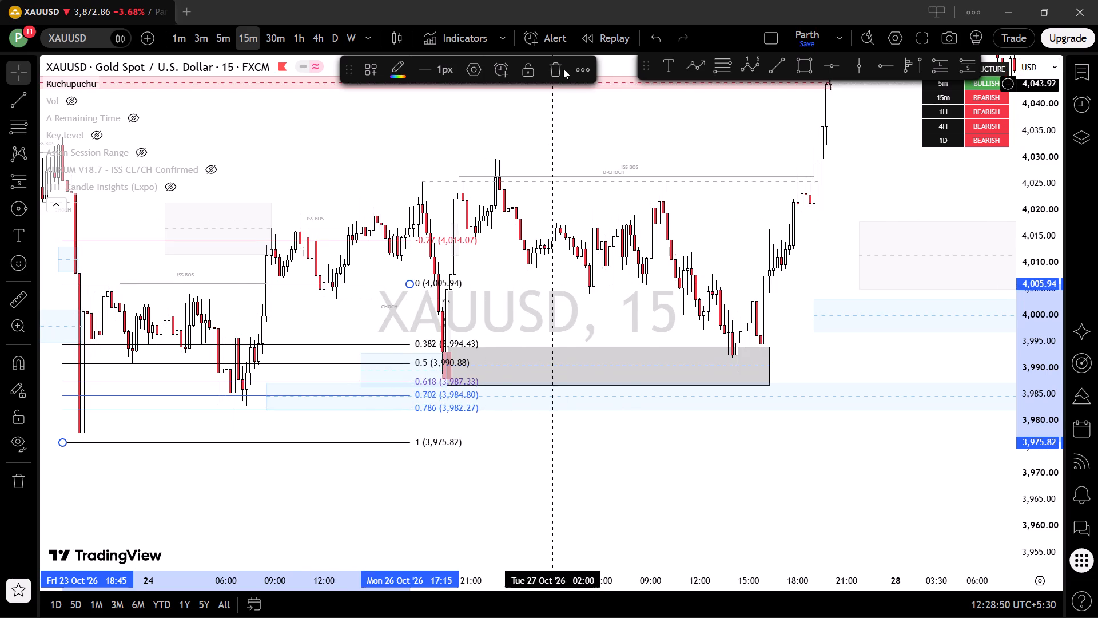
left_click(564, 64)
Examine the price action around the extended grey zone from 26 to 28 October and the rally that follows it.
left_click_drag(587, 262, 548, 279)
scroll(576, 298, "up", 2)
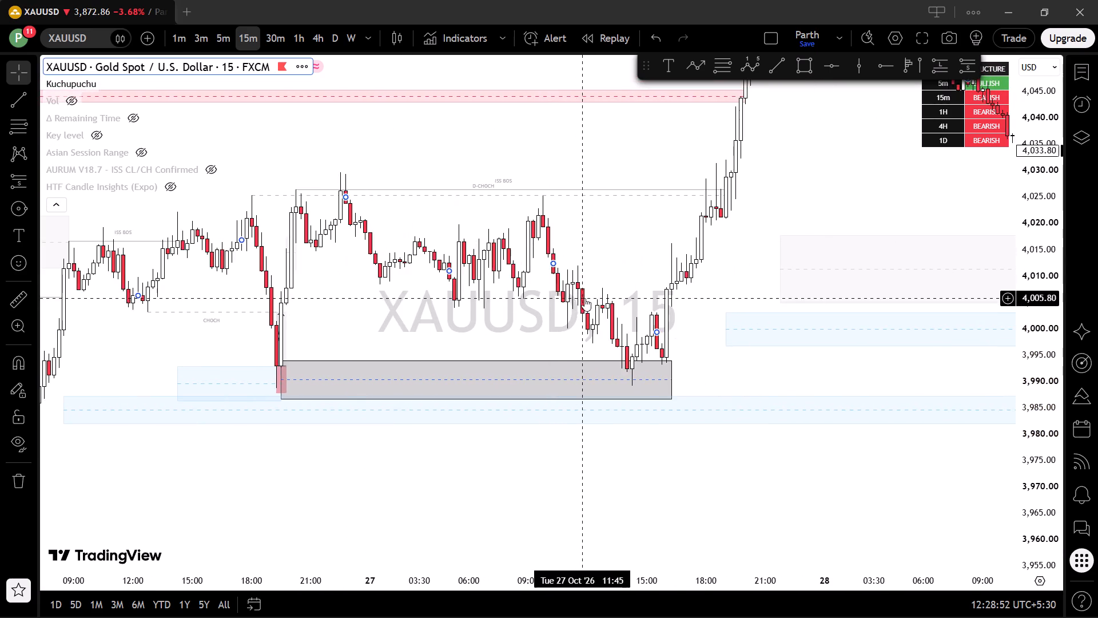
left_click_drag(547, 292, 279, 241)
scroll(852, 249, "down", 6)
left_click_drag(933, 240, 347, 264)
scroll(509, 244, "down", 1)
scroll(574, 255, "up", 6)
left_click_drag(316, 280, 903, 346)
left_click_drag(389, 282, 934, 257)
left_click_drag(303, 288, 445, 271)
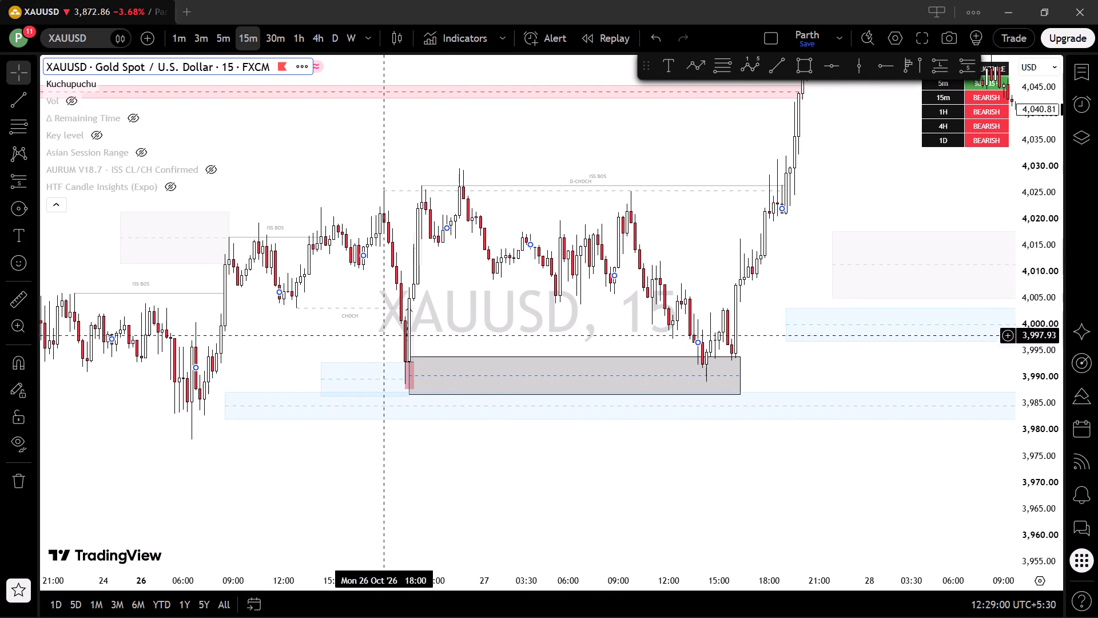
left_click_drag(615, 208, 480, 223)
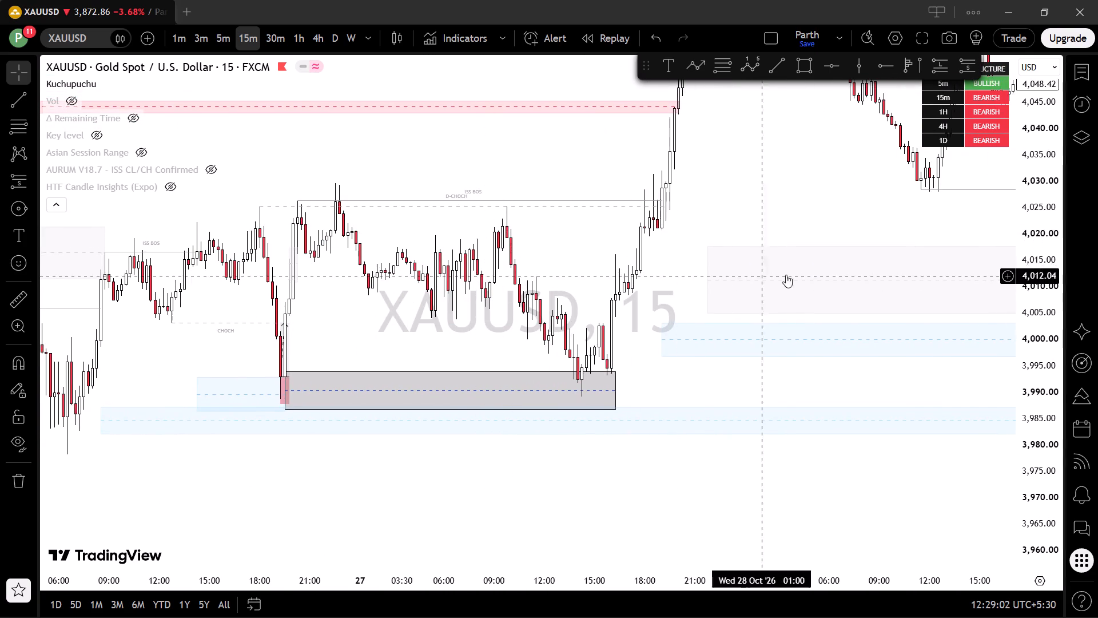
Examine the price swings and supply zones from 28 to 30 October, focusing on the highs early on 29 October.
left_click_drag(789, 272, 177, 263)
scroll(572, 282, "down", 3)
left_click_drag(728, 275, 400, 261)
left_click_drag(379, 283, 588, 411)
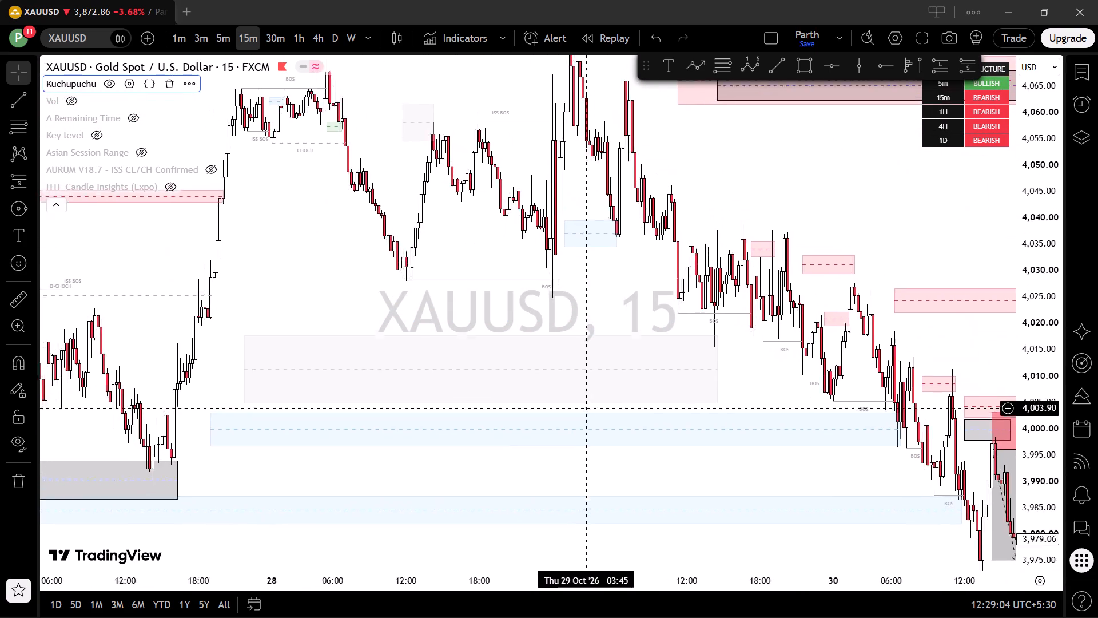
left_click_drag(588, 411, 602, 442)
scroll(564, 410, "up", 3)
left_click_drag(442, 268, 560, 298)
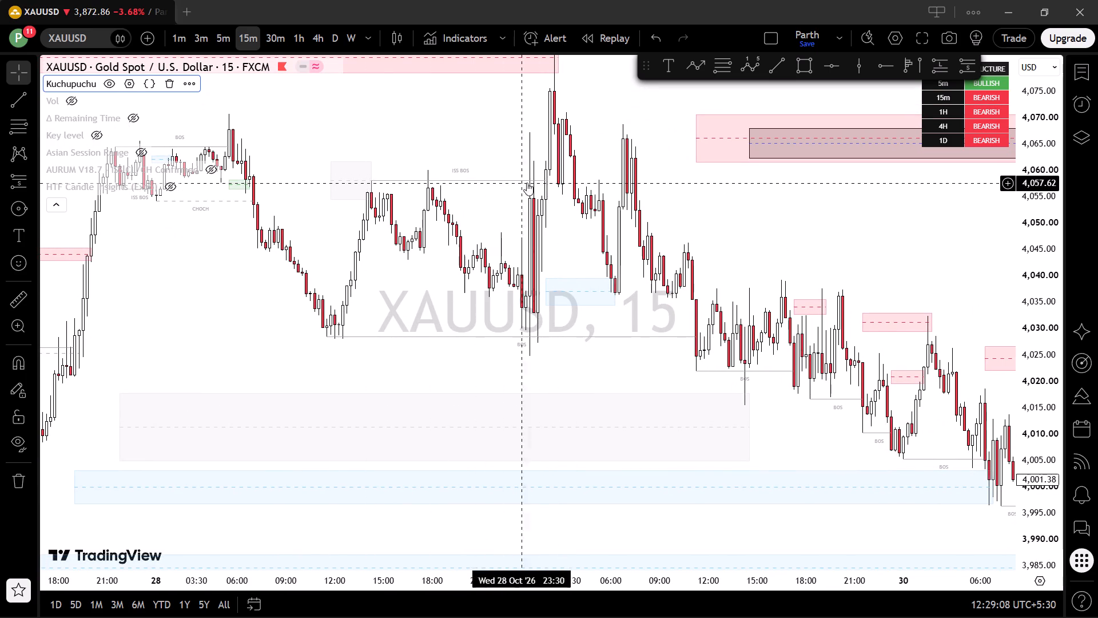
left_click_drag(622, 276, 471, 270)
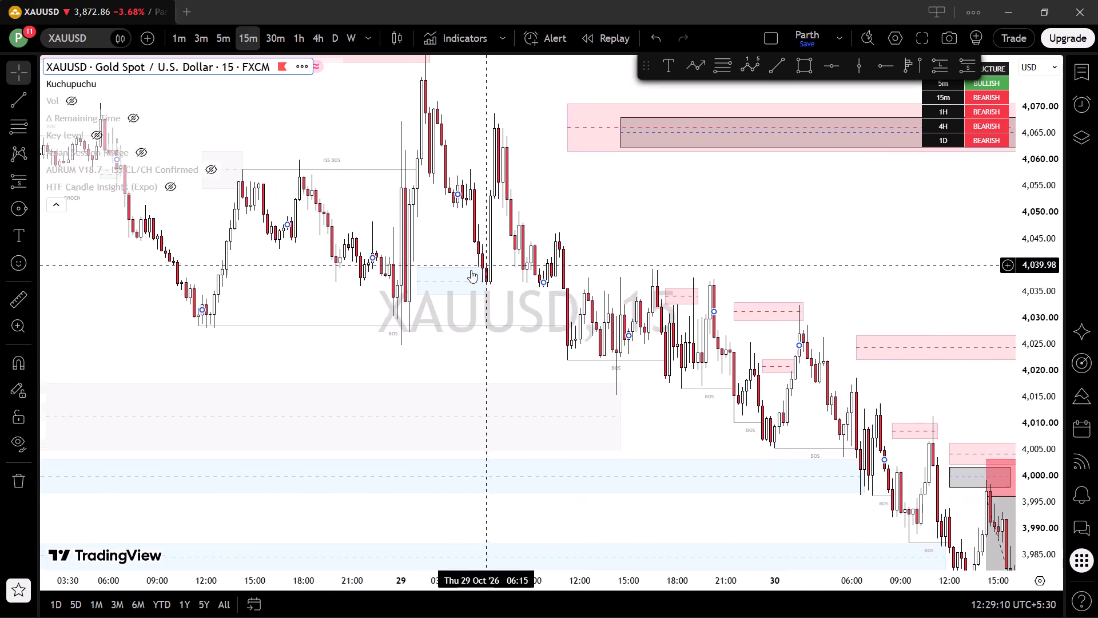
left_click_drag(471, 270, 482, 266)
Measure the 29 October price move from about 4,039.3 at 06:30 up to about 4,068.5 at 09:30.
left_click(32, 292)
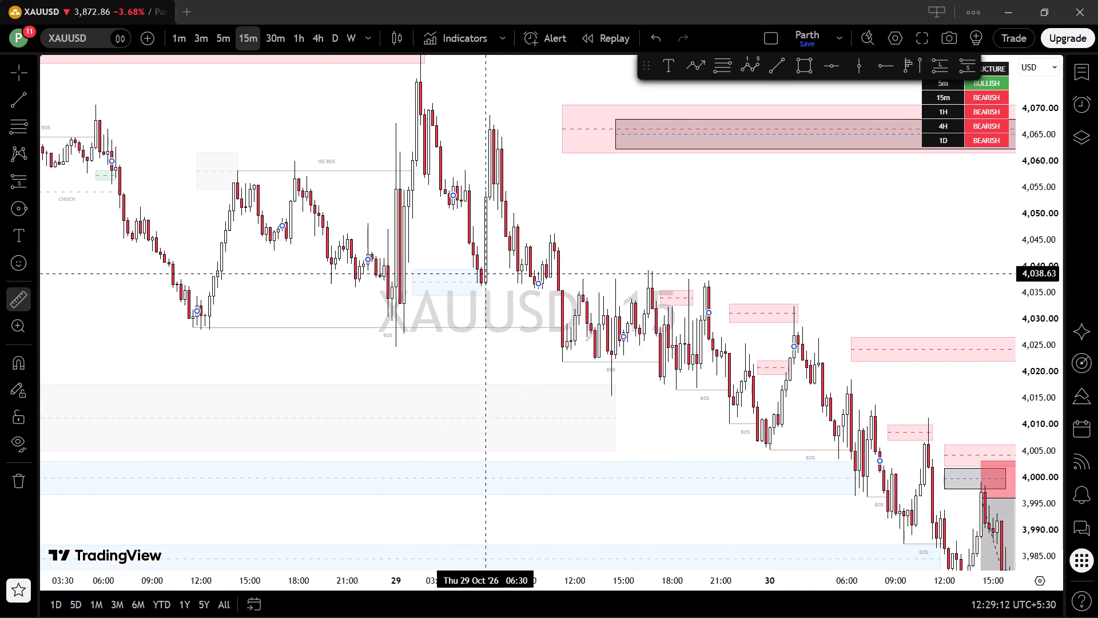
left_click(485, 270)
left_click(533, 116)
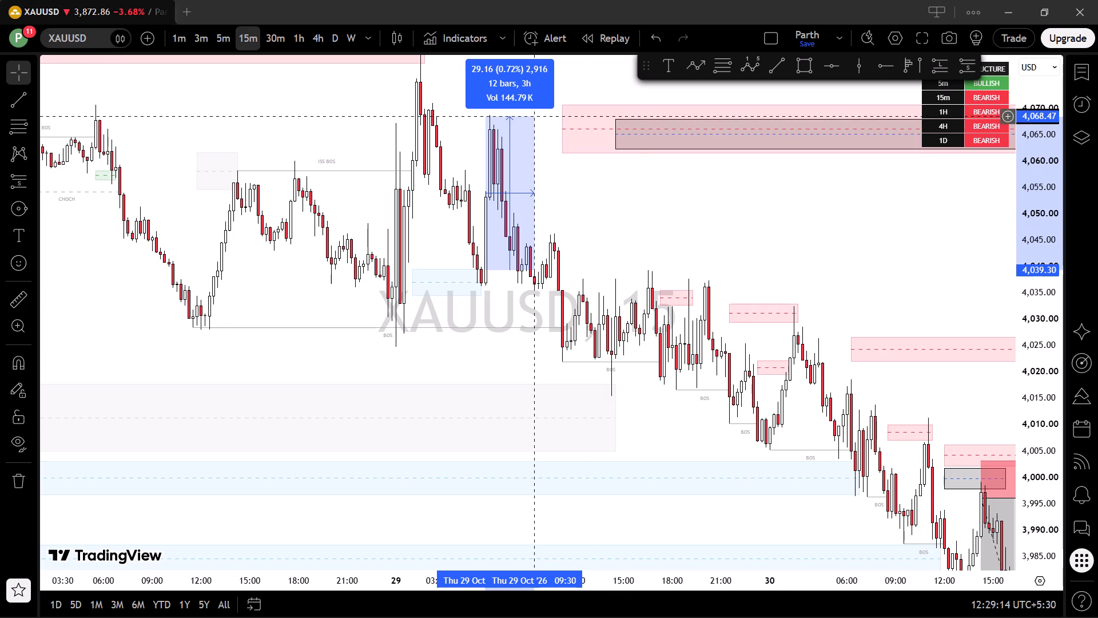
left_click(745, 226)
Examine the decline from 29 to 30 October and the short trade marked near 4,000.
scroll(795, 221, "down", 2)
left_click_drag(840, 215, 571, 78)
scroll(609, 129, "up", 2)
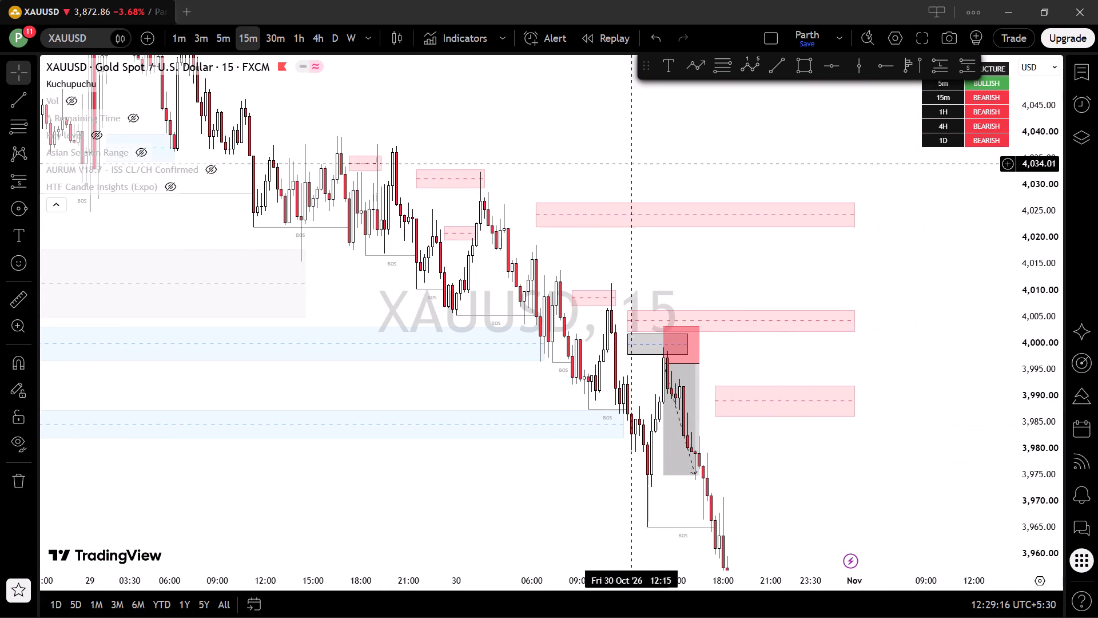
left_click_drag(616, 184, 849, 359)
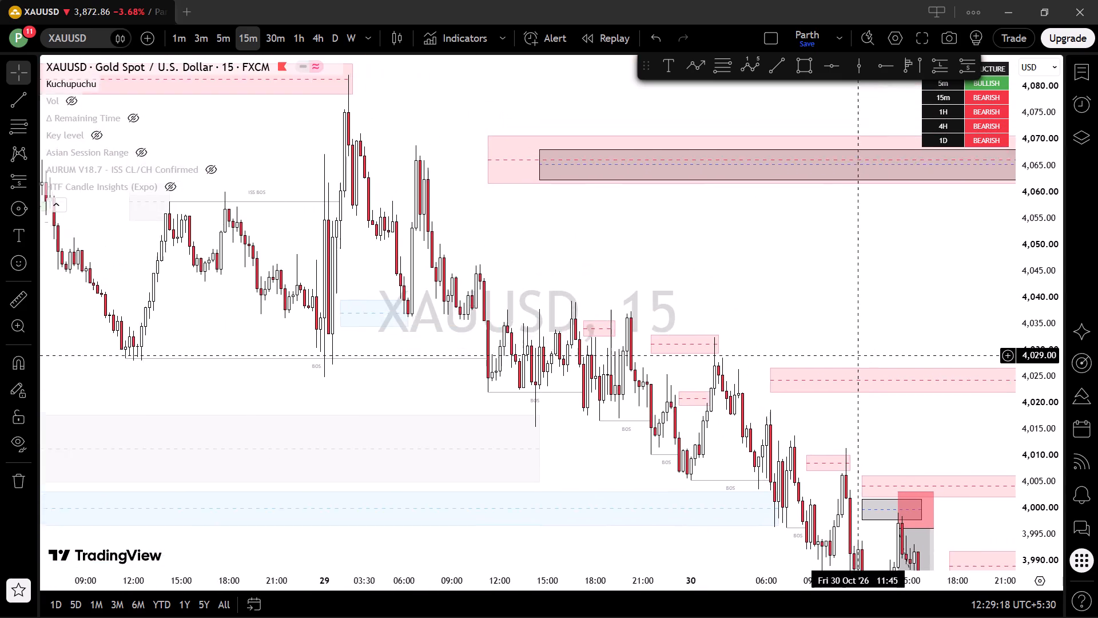
left_click_drag(849, 359, 433, 153)
left_click_drag(744, 367, 752, 379)
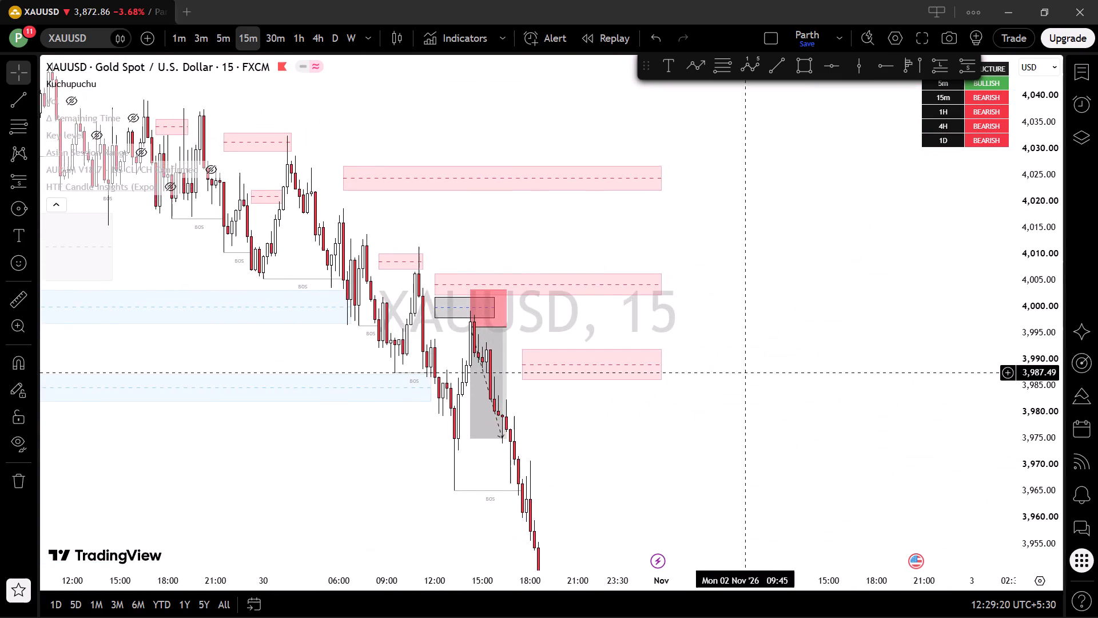
left_click_drag(752, 379, 929, 613)
Examine the 20 to 22 October price action around the circled highs near 4,141.
scroll(735, 304, "down", 7)
left_click_drag(325, 353, 331, 355)
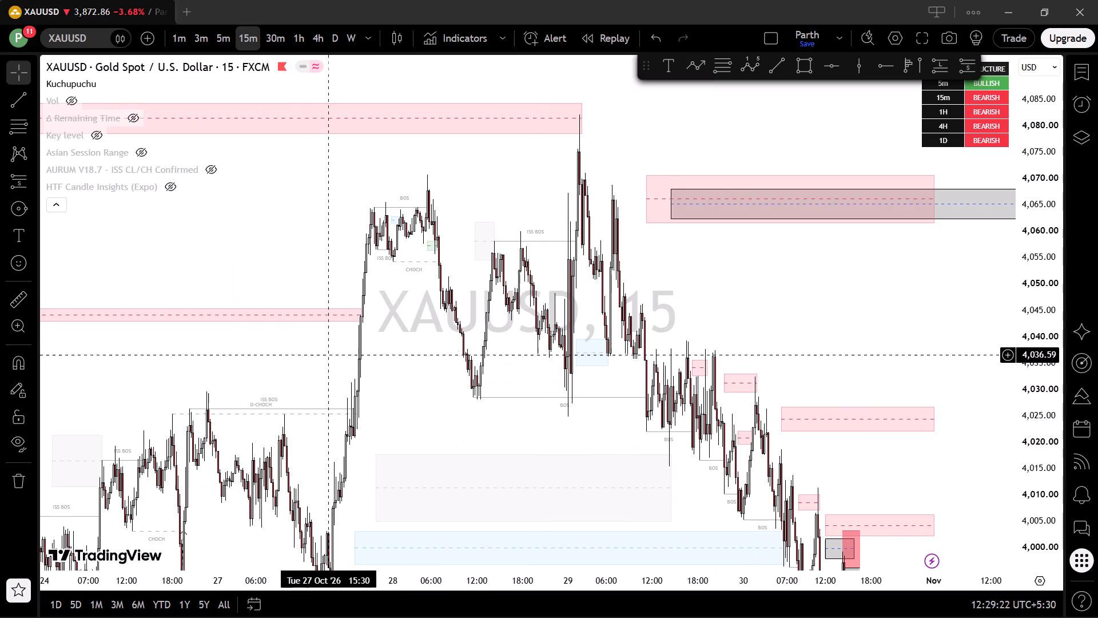
left_click_drag(331, 355, 894, 403)
left_click_drag(588, 196, 808, 553)
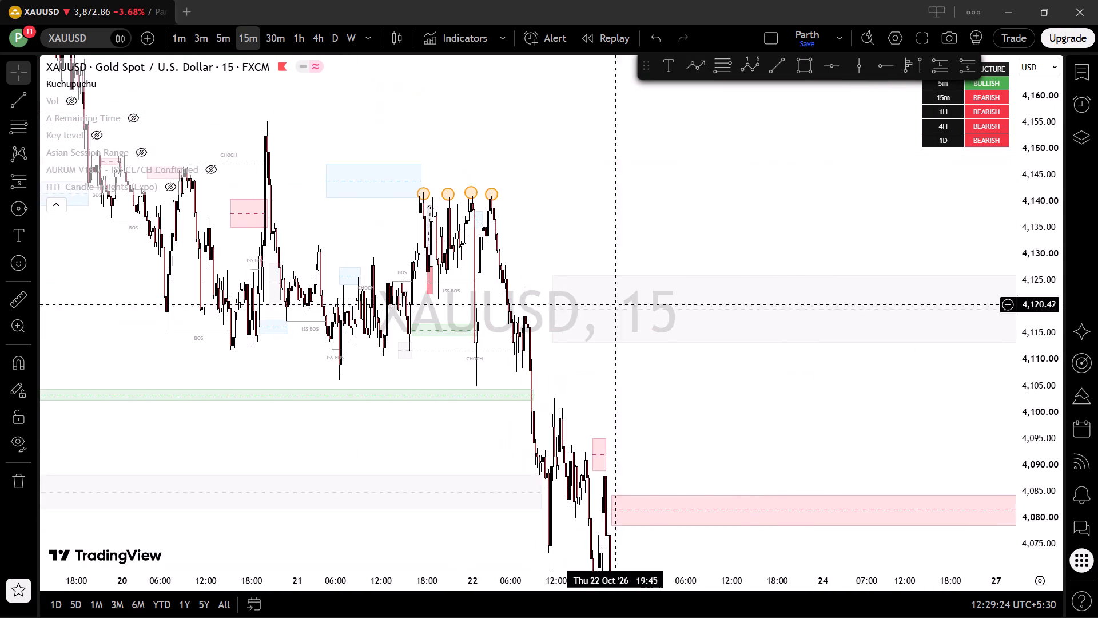
left_click_drag(488, 225, 560, 300)
left_click_drag(417, 284, 508, 287)
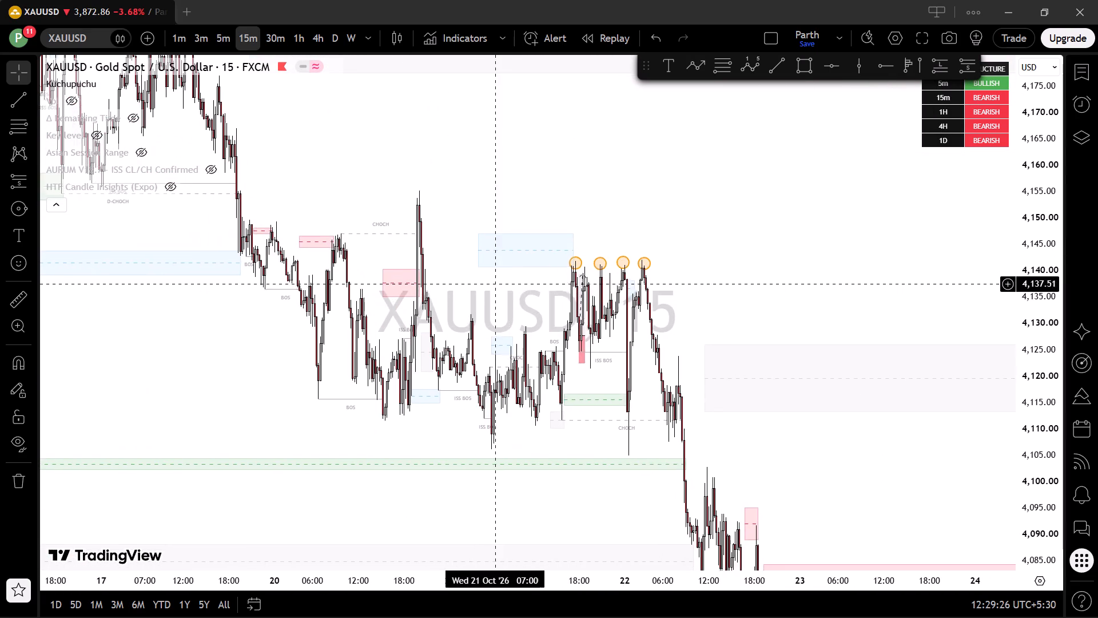
scroll(483, 288, "up", 2)
left_click(454, 263)
scroll(698, 304, "up", 2)
left_click_drag(682, 275, 721, 242)
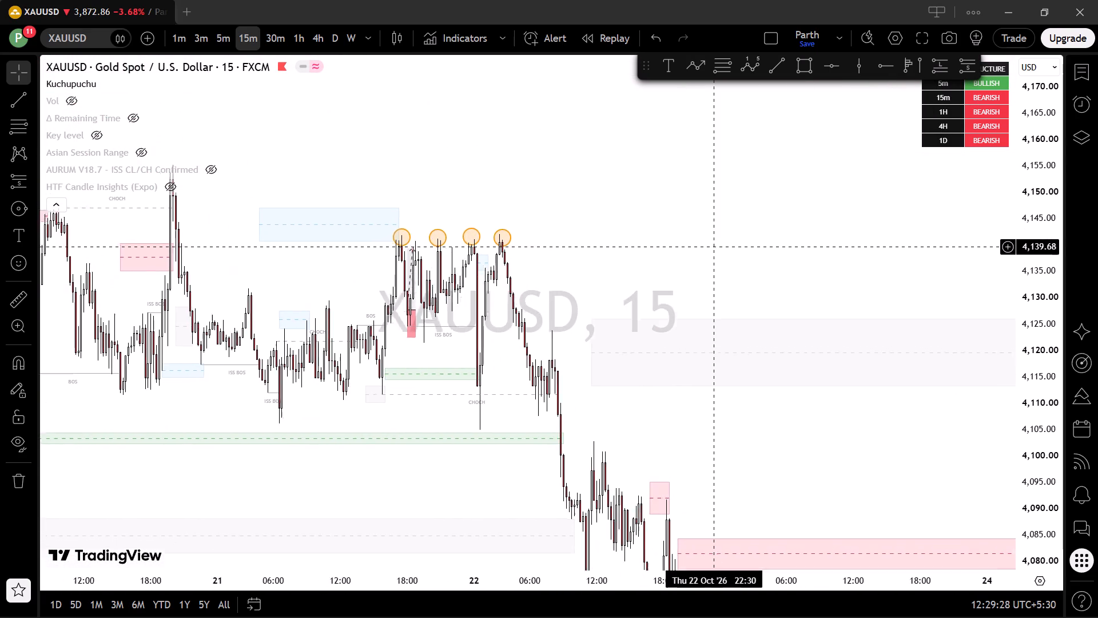
left_click_drag(721, 242, 739, 233)
scroll(687, 252, "up", 3)
left_click_drag(591, 242, 651, 236)
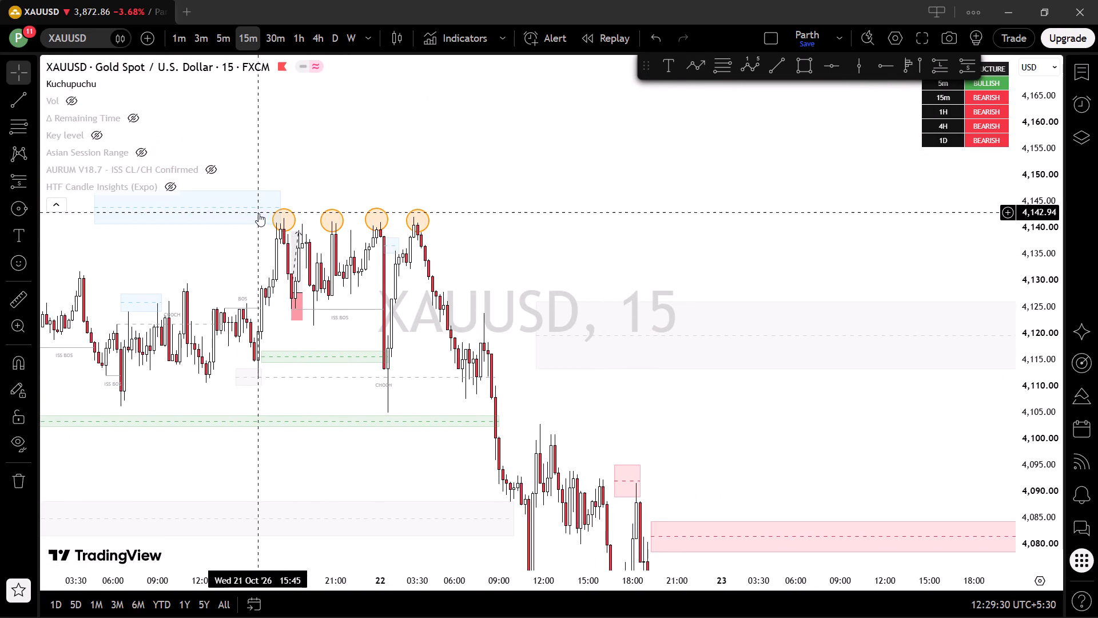
left_click_drag(362, 197, 642, 231)
scroll(591, 230, "up", 1)
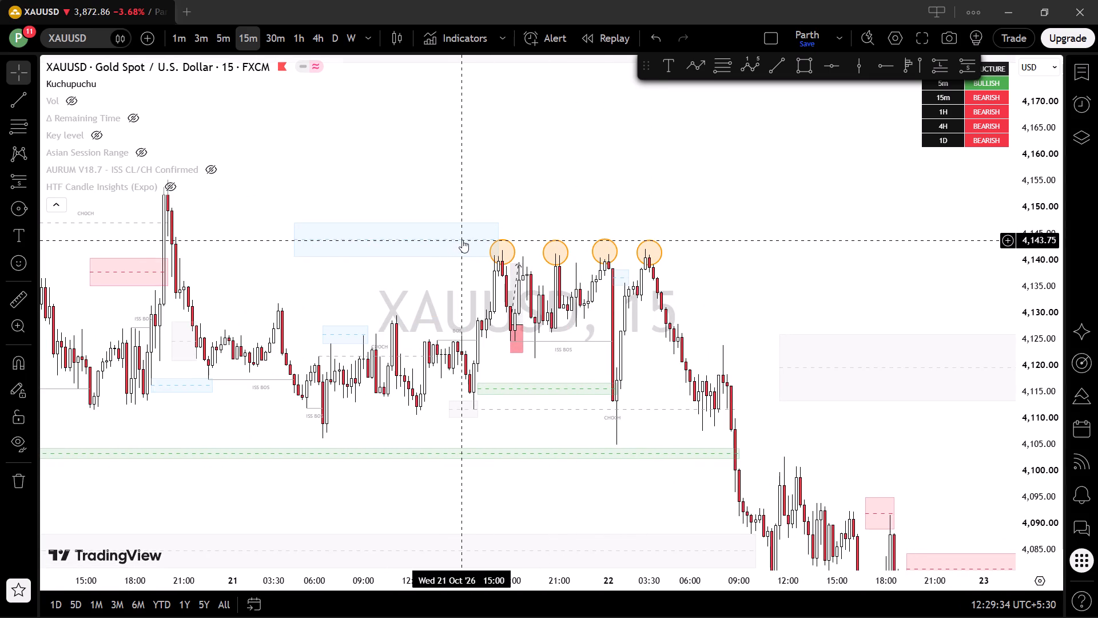
Delete the four orange circles marking the repeated highs near 4,141 on 21 and 22 October.
left_click(492, 247)
left_click(751, 228)
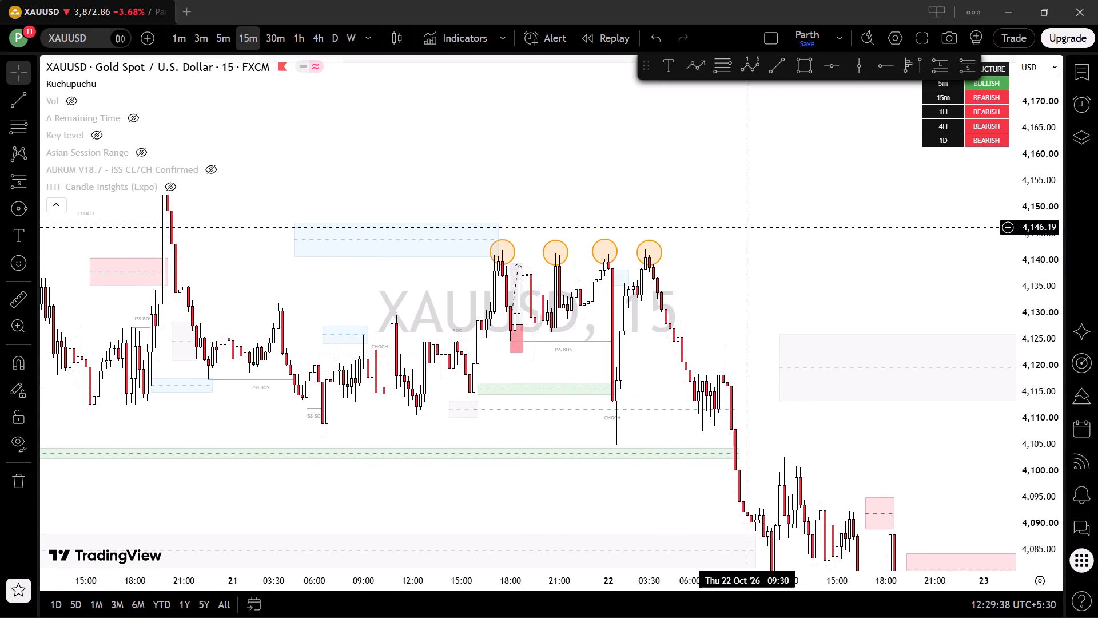
left_click_drag(730, 233, 464, 255, "ctrl")
key("BackSpace")
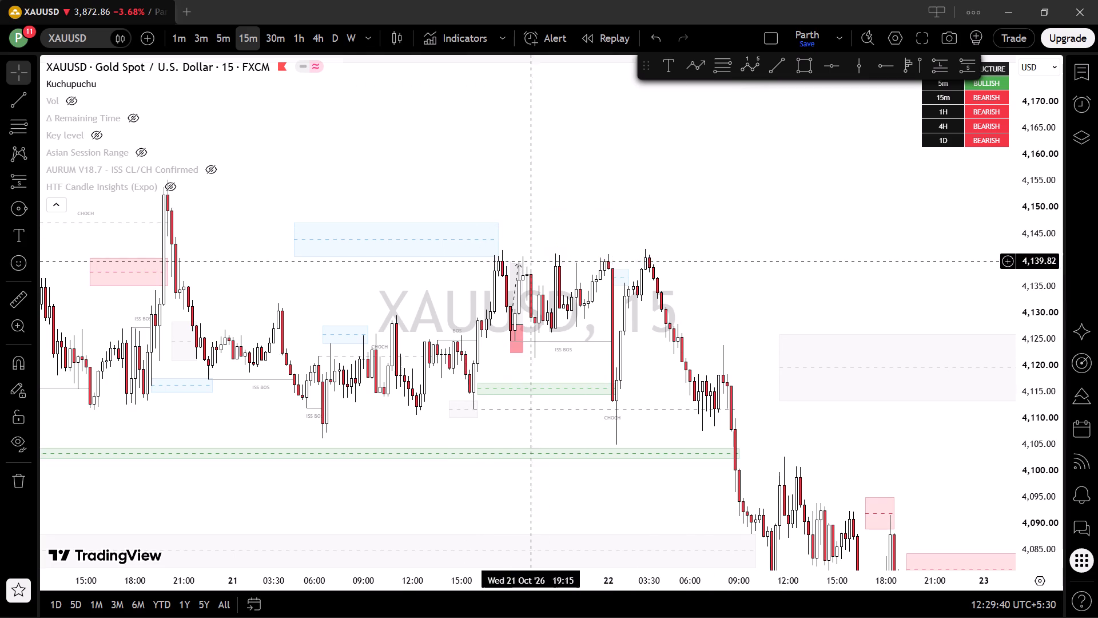
Measure the 21 October price drop from about 4,125.7 at 09:45 down to about 4,112.2 at 12:30.
scroll(606, 283, "up", 2)
left_click_drag(572, 282, 996, 283)
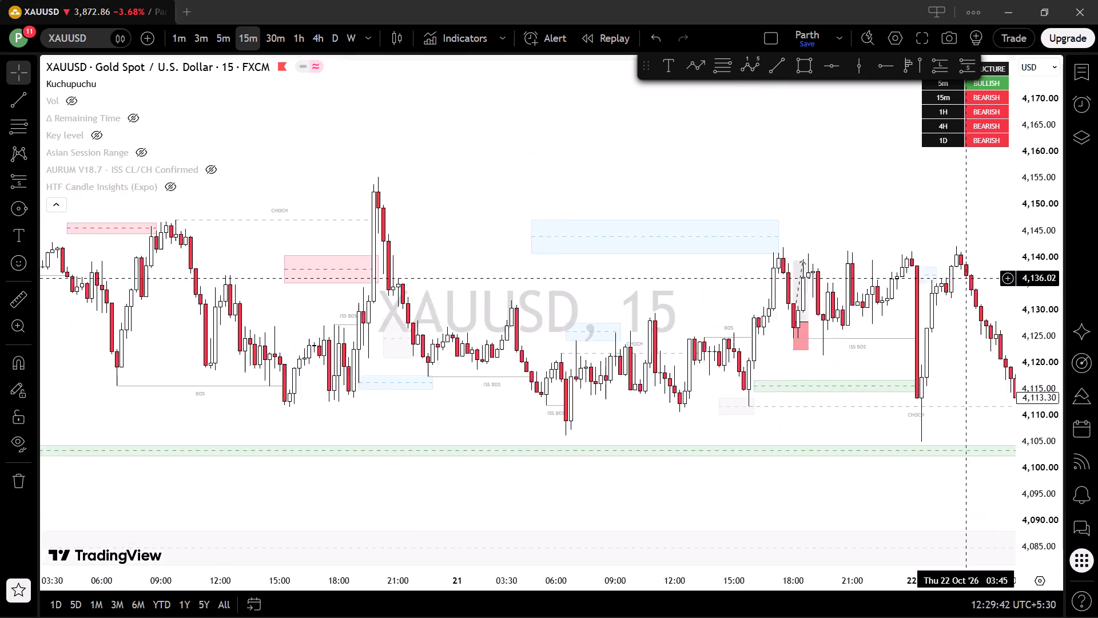
left_click_drag(996, 283, 797, 214)
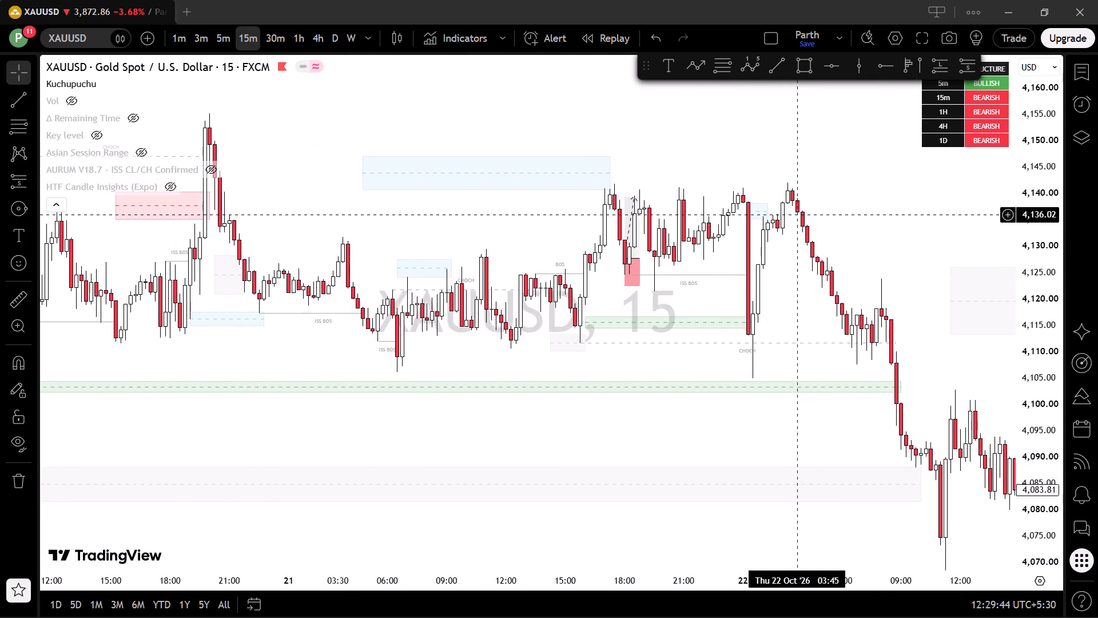
left_click_drag(797, 214, 809, 221)
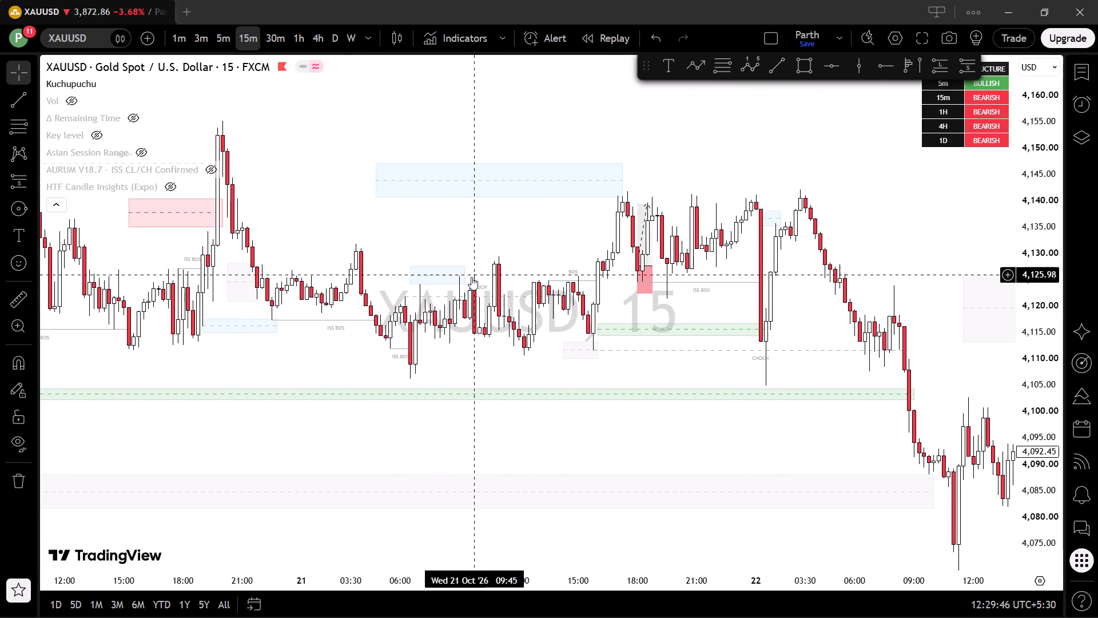
left_click(35, 300)
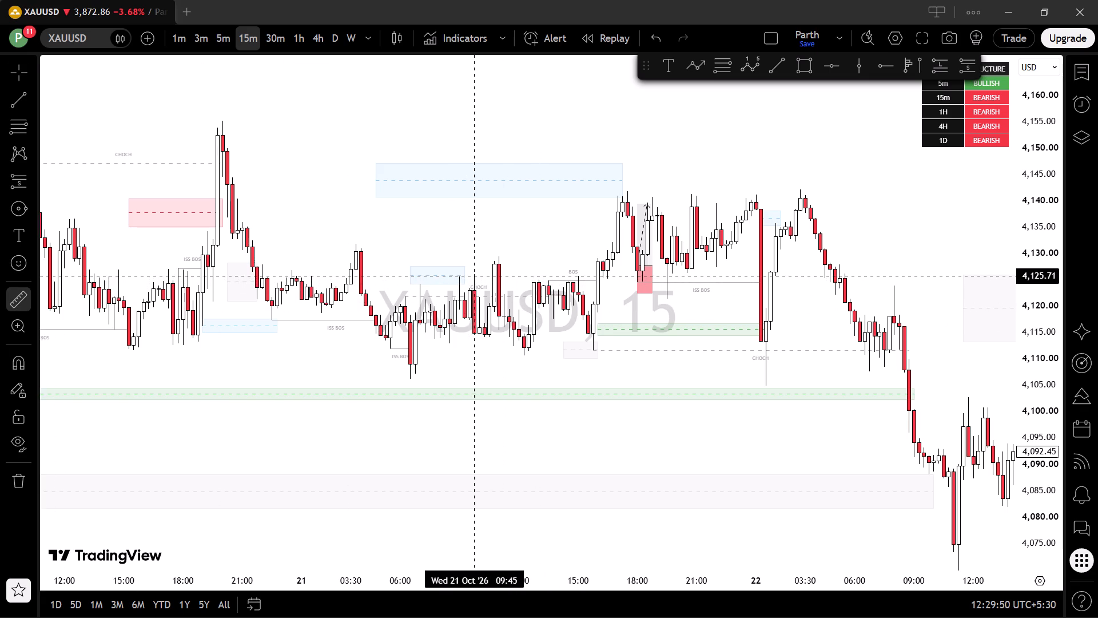
left_click(475, 276)
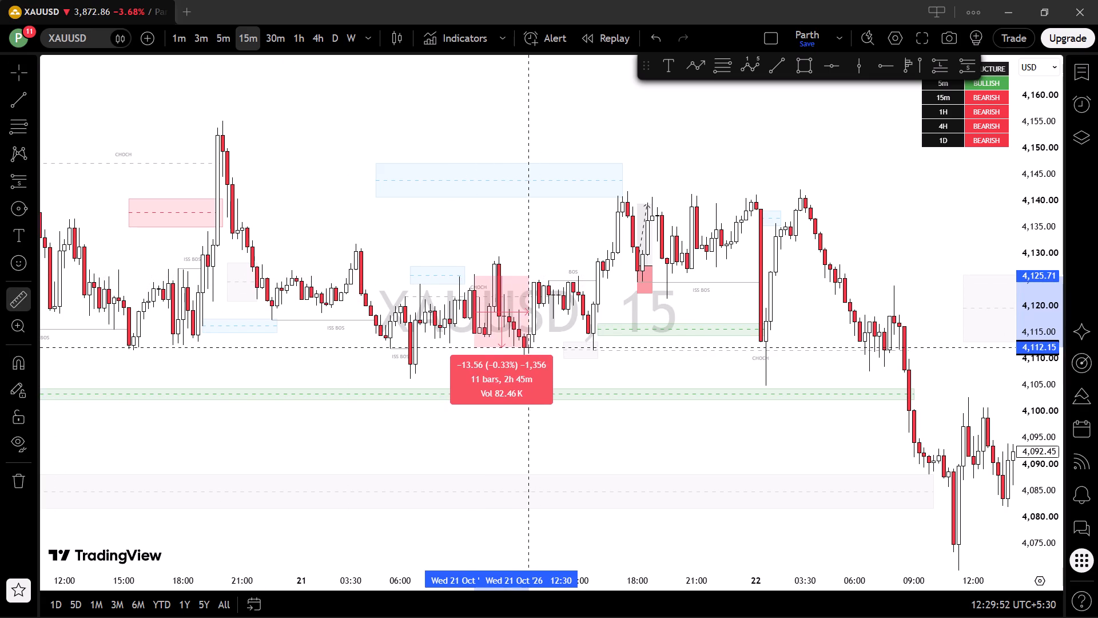
left_click(528, 347)
left_click_drag(427, 149, 425, 157)
left_click_drag(347, 196, 518, 227)
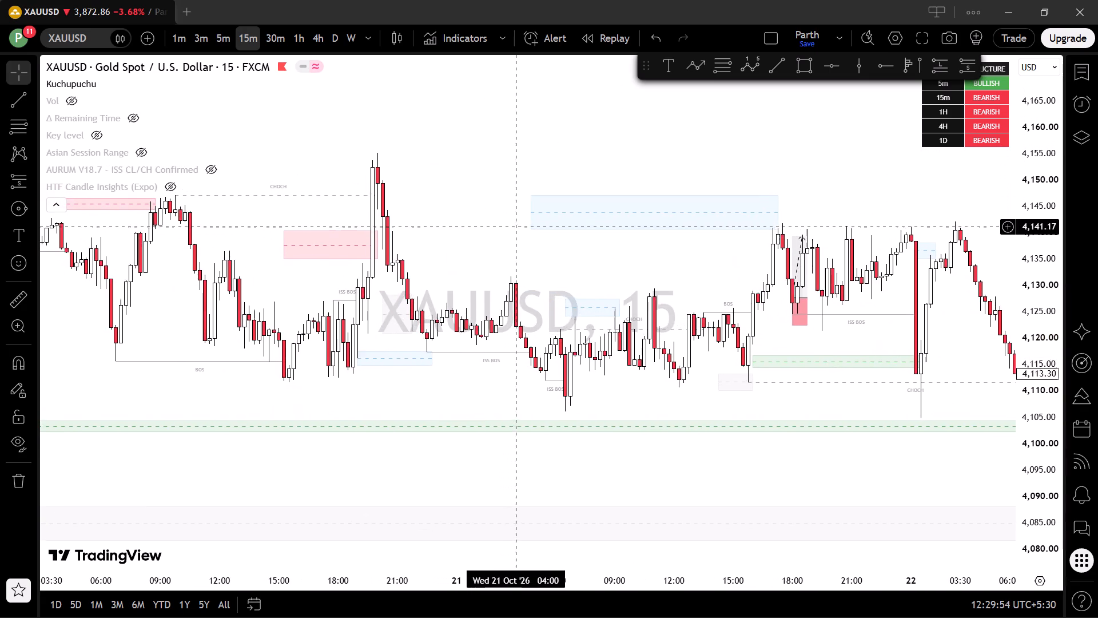
Measure the price rise from about 4,117.3 at 22:30 on 20 October up to about 4,132.1 at 05:45 on 21 October.
left_click_drag(518, 227, 519, 231)
left_click(27, 303)
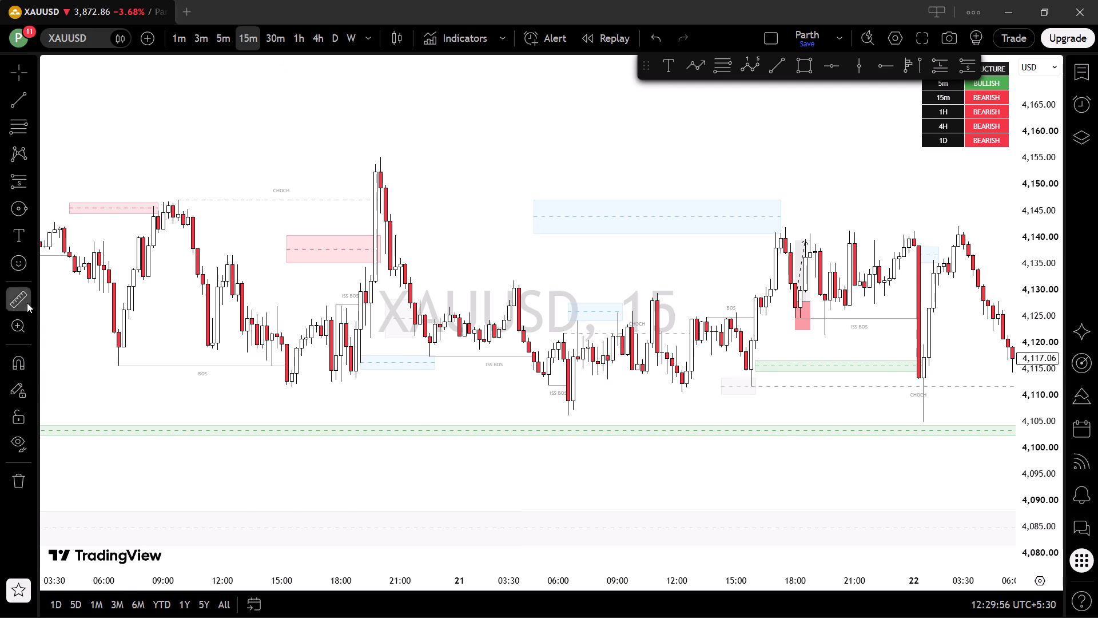
left_click(430, 356)
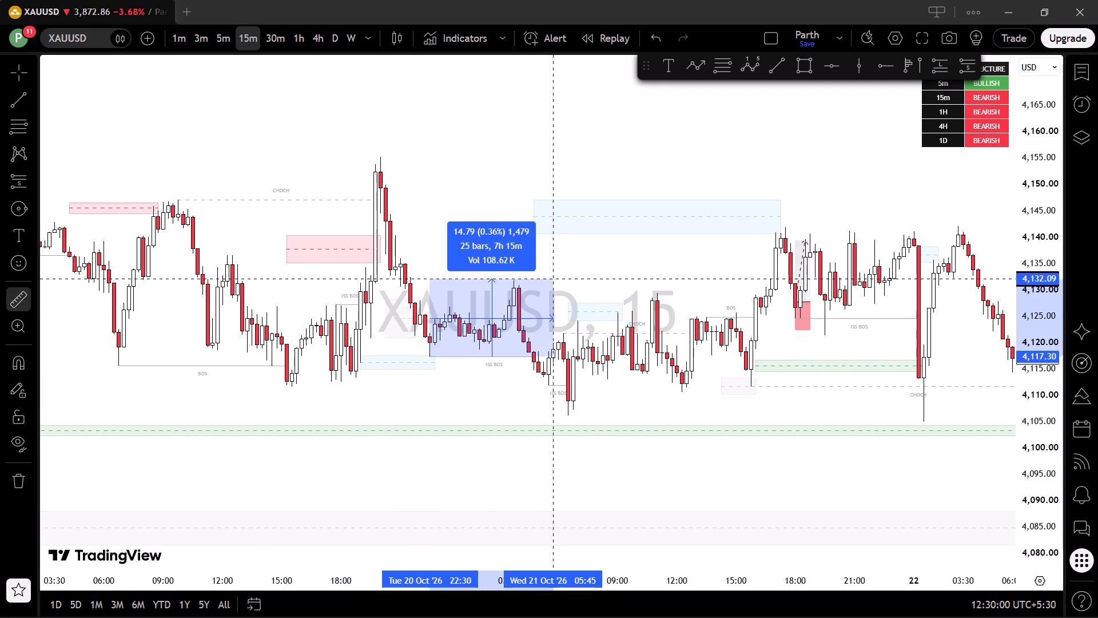
left_click(551, 279)
scroll(404, 251, "down", 2)
left_click(351, 232)
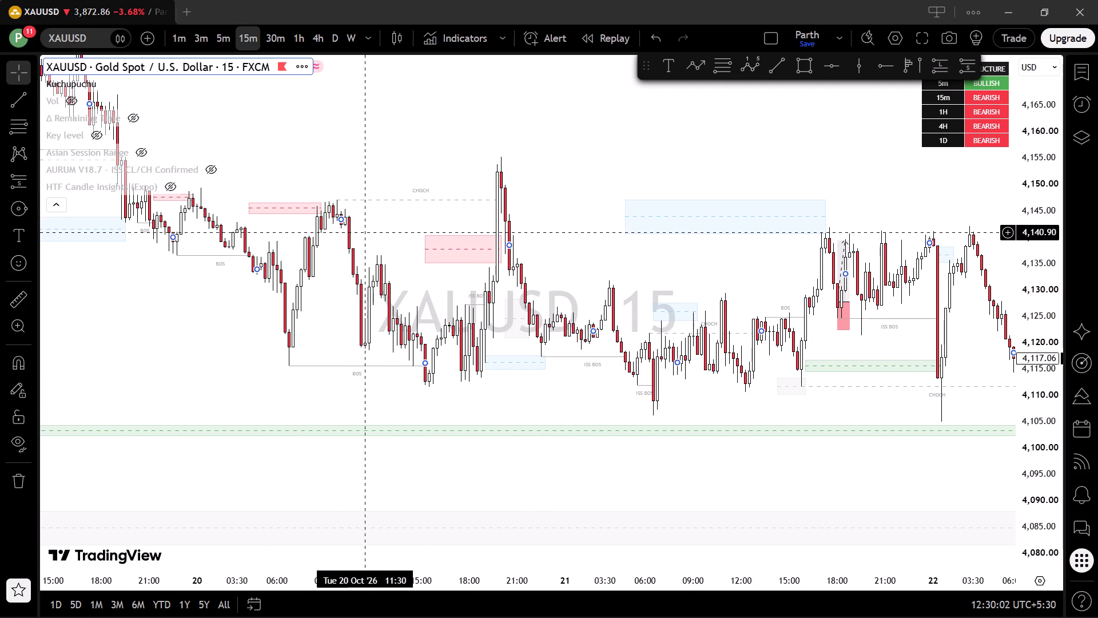
Examine the earlier price action and marked zones from 21 October back to 15 October.
left_click_drag(431, 235, 542, 274)
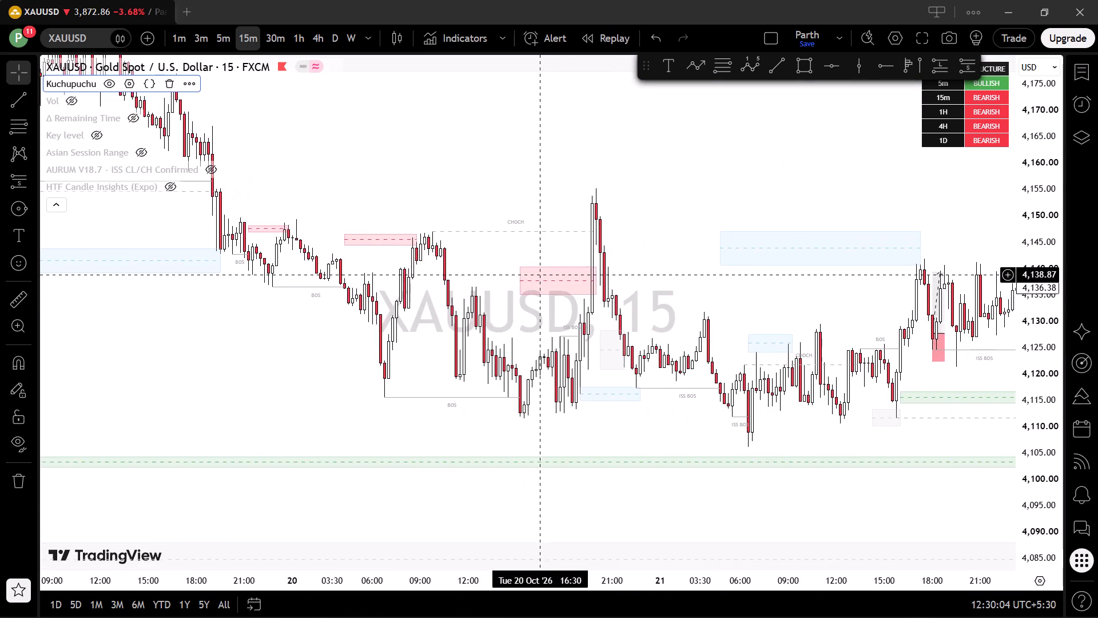
left_click_drag(542, 274, 661, 320)
left_click_drag(462, 153, 547, 237)
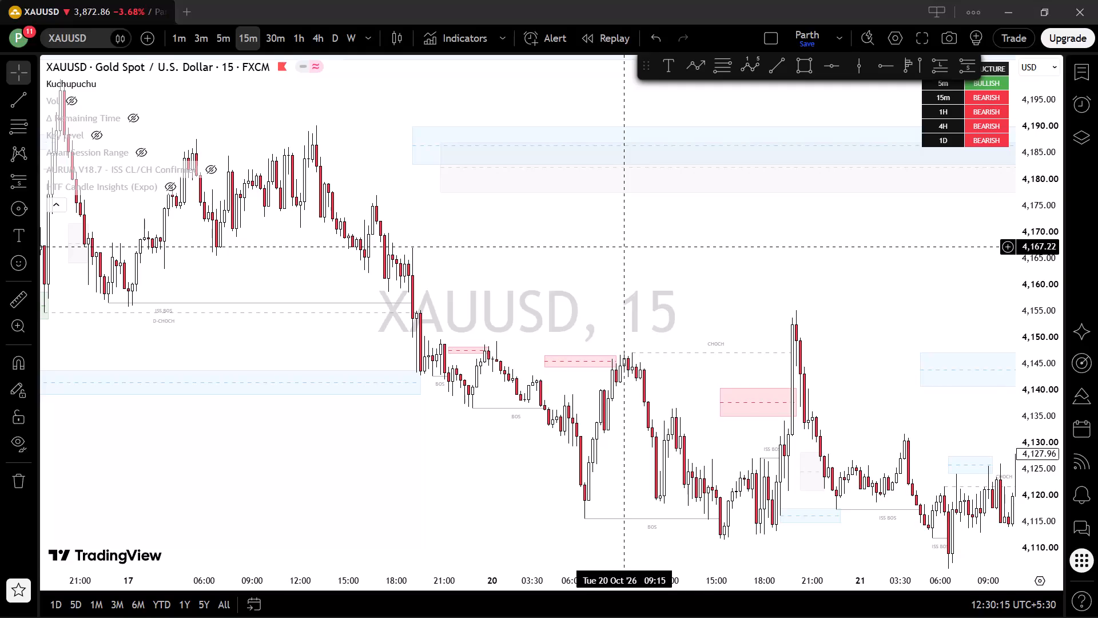
scroll(613, 241, "down", 1)
left_click_drag(714, 236, 1041, 326)
left_click_drag(620, 339, 734, 311)
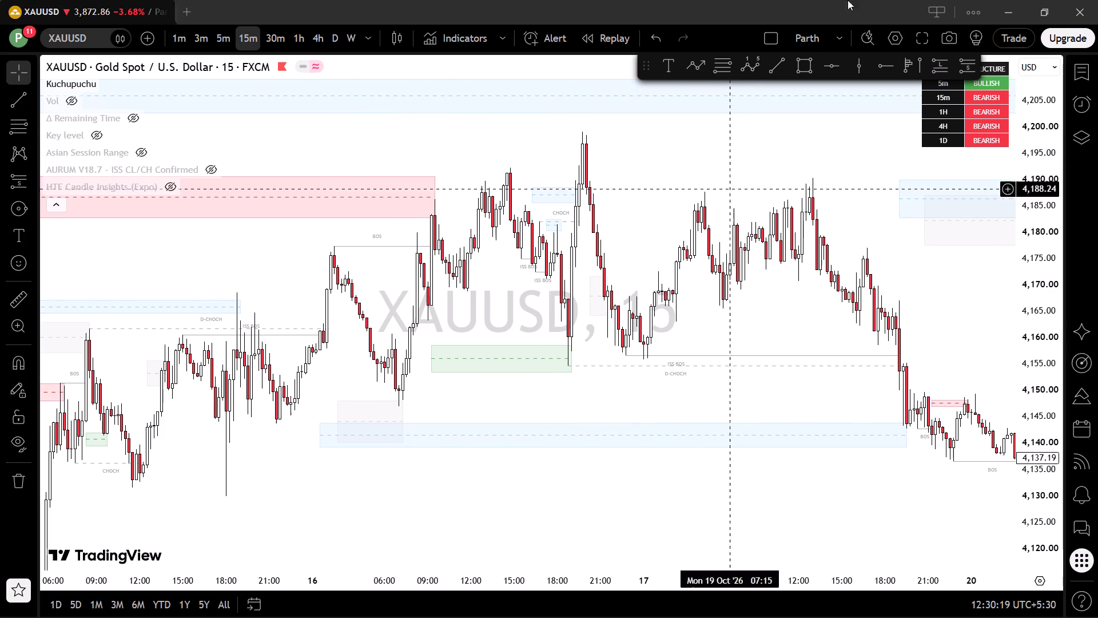
left_click_drag(666, 171, 994, 77)
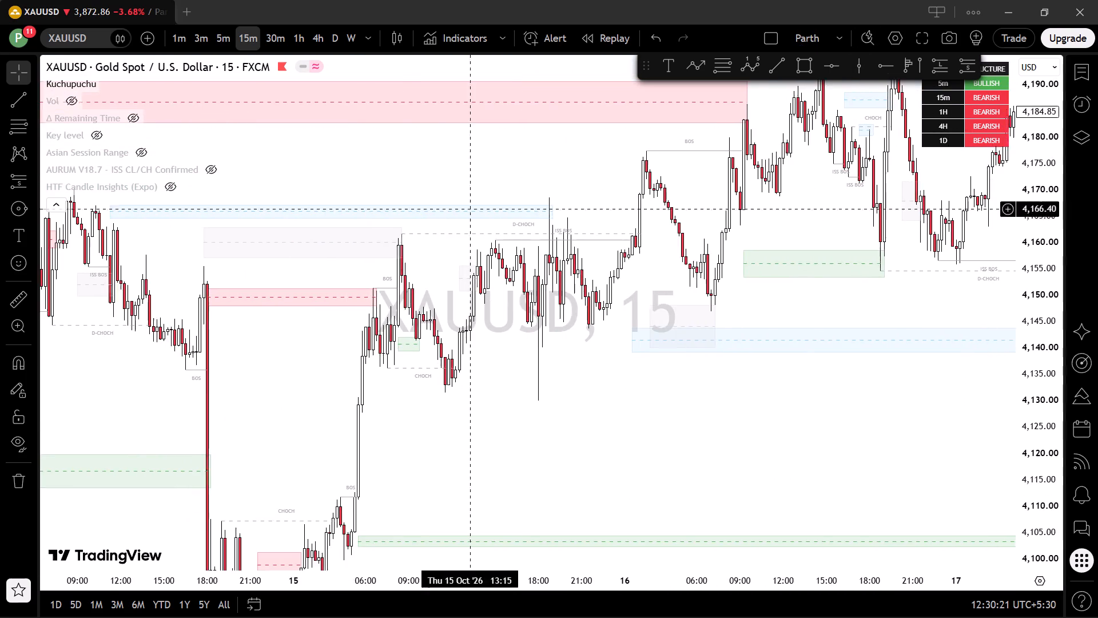
left_click_drag(430, 295, 644, 184)
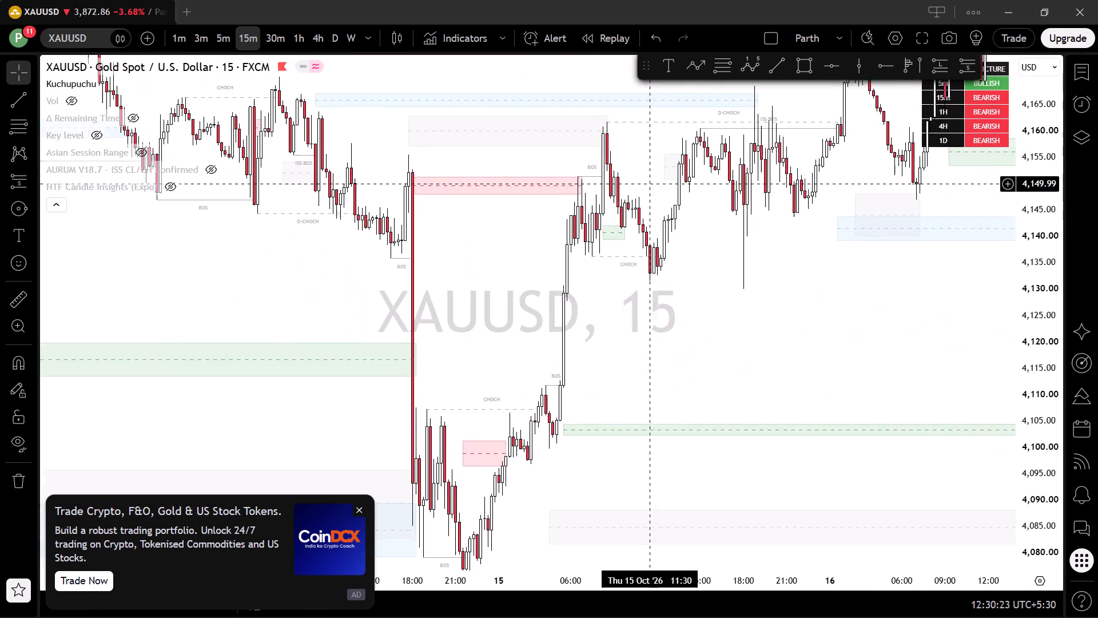
Examine the swings, structure labels and zones from 15 October back to 12 October.
left_click_drag(644, 184, 791, 352)
scroll(490, 311, "up", 1)
left_click_drag(667, 278, 495, 251)
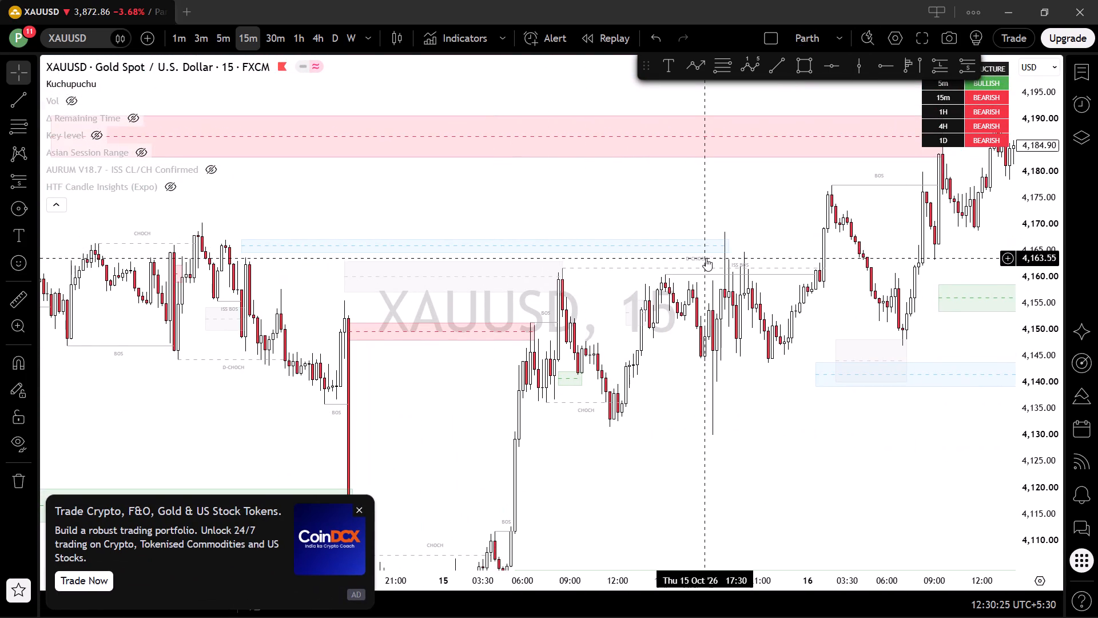
left_click_drag(447, 248, 858, 380)
scroll(831, 354, "down", 4)
left_click_drag(844, 320, 833, 324)
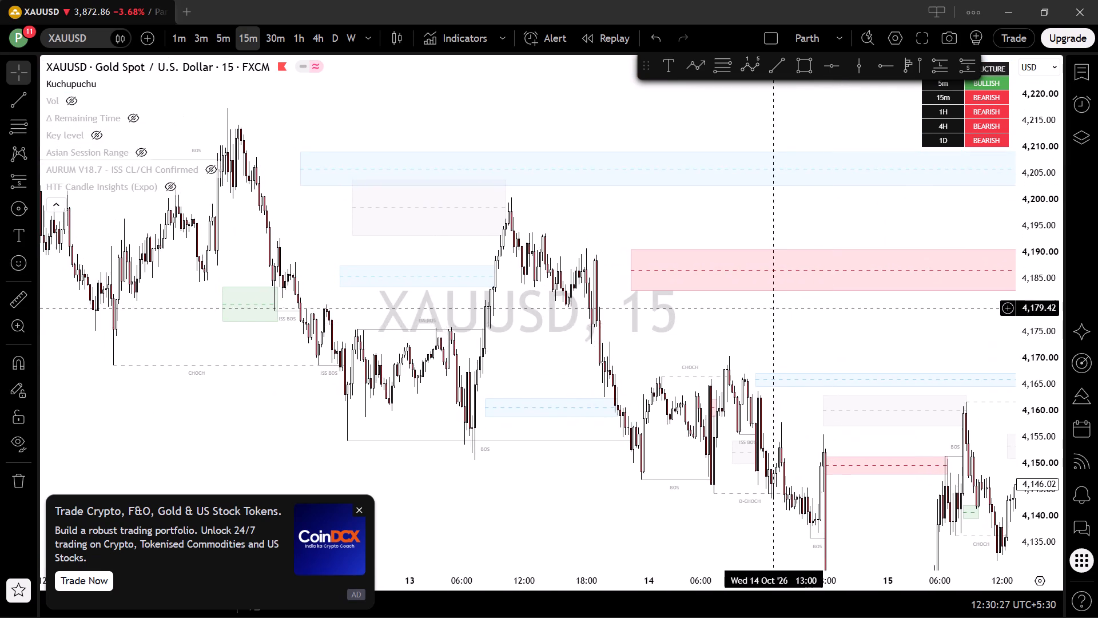
scroll(761, 308, "up", 2)
left_click_drag(666, 299, 755, 249)
left_click_drag(593, 255, 840, 338)
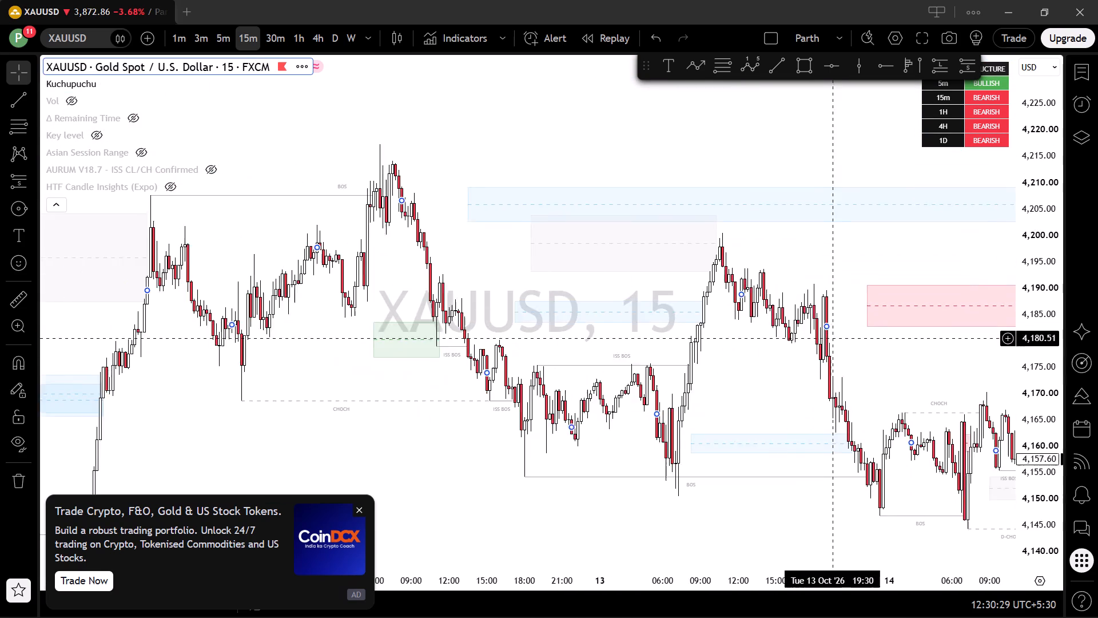
left_click_drag(840, 338, 1032, 235)
left_click_drag(458, 370, 911, 335)
Scan the price history back from 10 October through September and August to the earliest available bars.
scroll(860, 314, "down", 14)
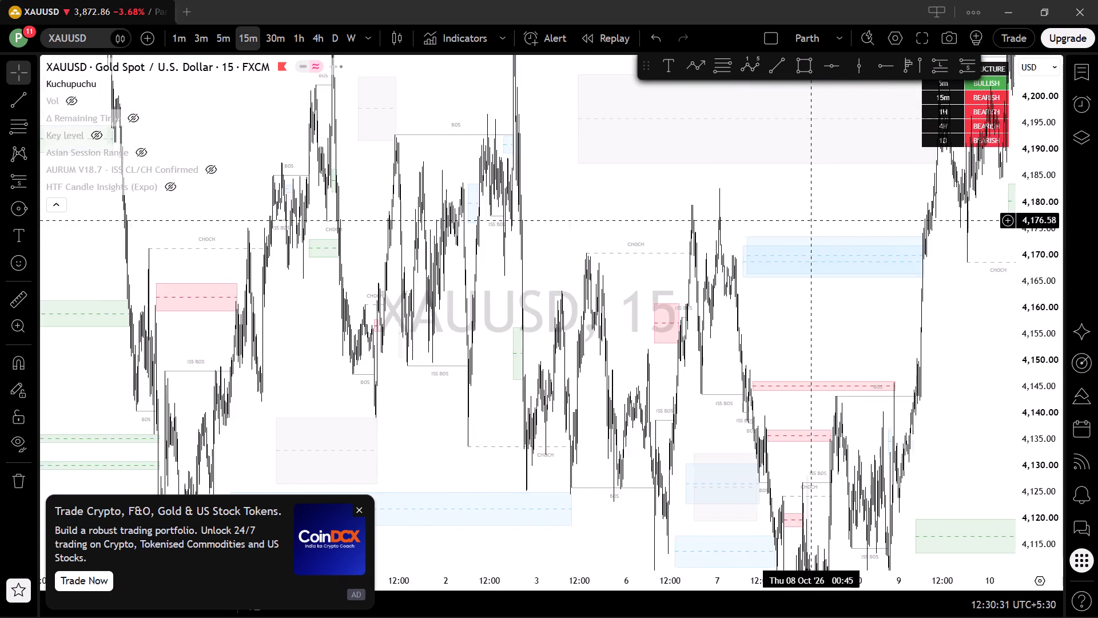
scroll(810, 218, "down", 2)
left_click_drag(417, 268, 987, 268)
scroll(743, 225, "up", 8)
left_click_drag(852, 251, 379, 264)
scroll(558, 272, "up", 4)
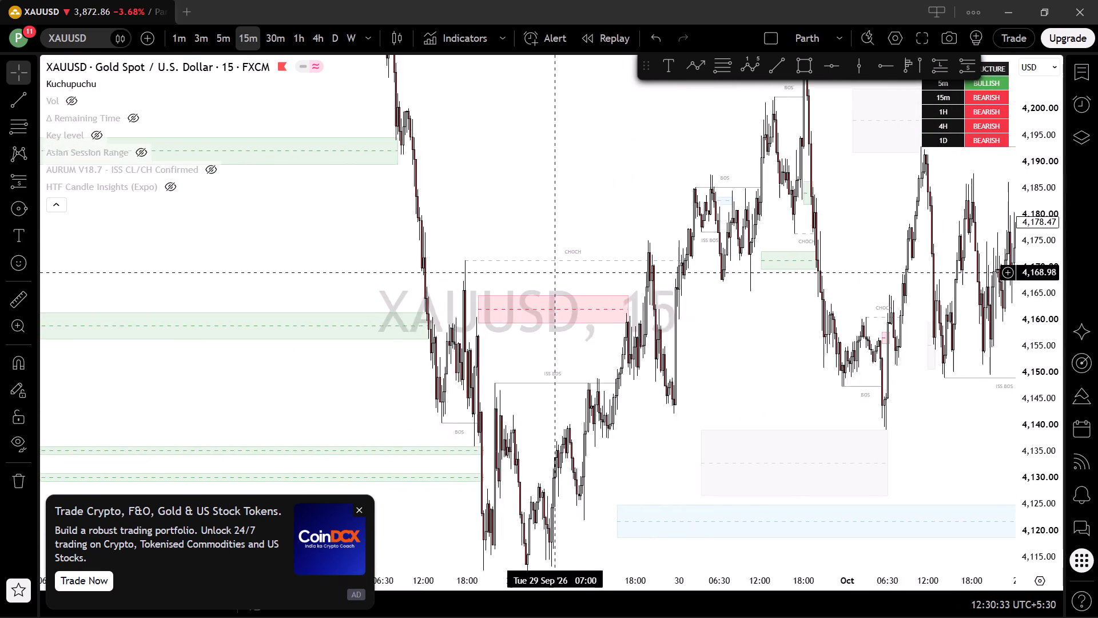
scroll(545, 272, "up", 1)
left_click_drag(536, 200, 869, 550)
left_click_drag(739, 271, 850, 604)
left_click_drag(395, 379, 877, 528)
scroll(799, 482, "down", 6)
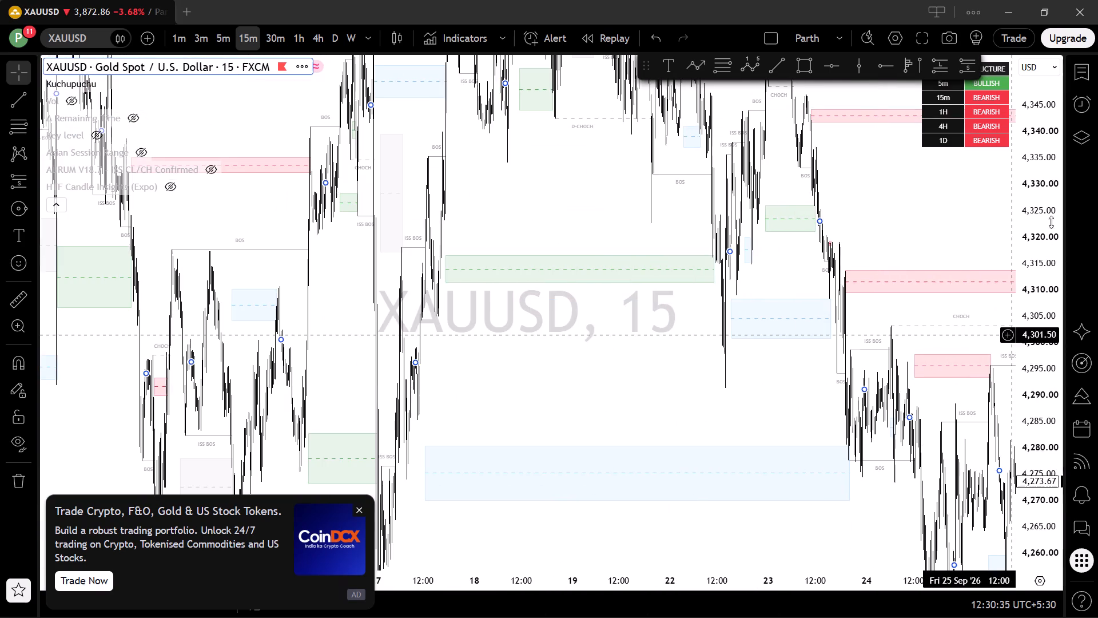
left_click_drag(1034, 145, 970, 609)
scroll(762, 441, "down", 17)
left_click_drag(384, 318, 1095, 476)
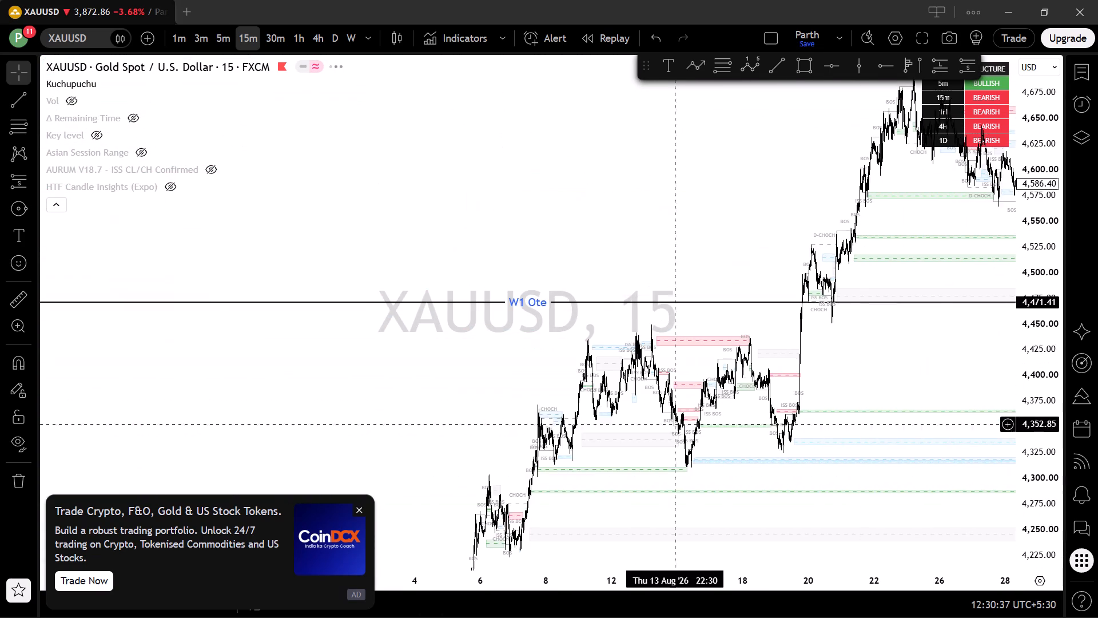
scroll(615, 418, "down", 6)
left_click_drag(637, 435, 789, 132)
scroll(686, 315, "up", 12)
left_click_drag(288, 299, 1036, 307)
left_click_drag(747, 277, 900, 181)
left_click_drag(1048, 491, 1096, 2)
scroll(817, 501, "up", 6)
left_click_drag(448, 498, 962, 439)
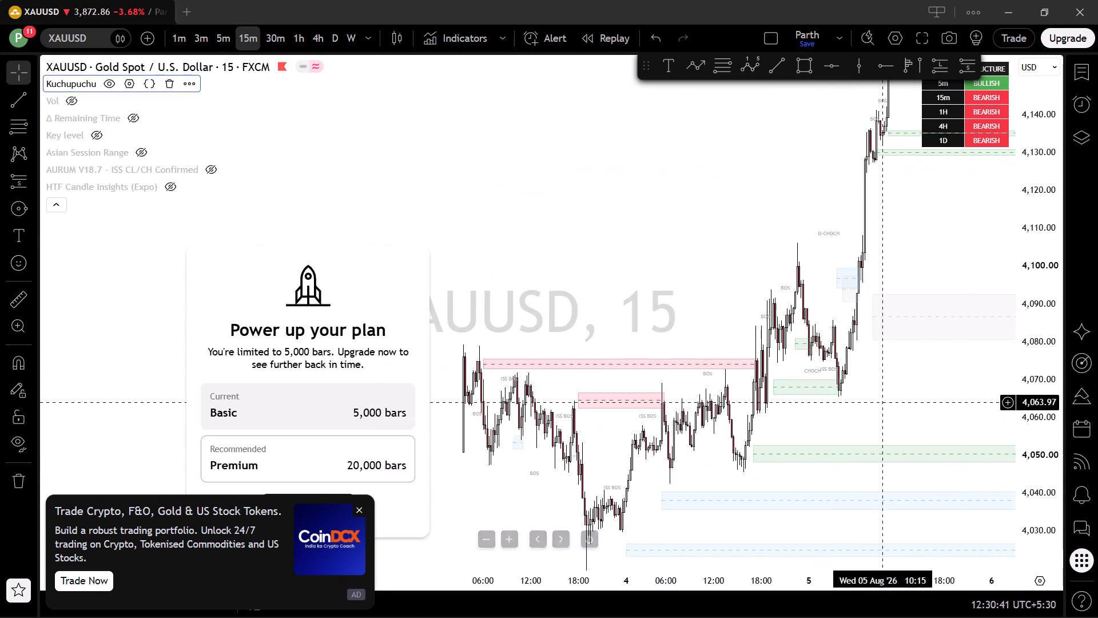
Examine the 3 to 5 August price action and its supply and demand zones between about 4,020 and 4,105.
scroll(869, 398, "up", 6)
left_click_drag(519, 395, 862, 323)
left_click_drag(550, 372, 617, 352)
left_click_drag(1043, 451, 1008, 360)
left_click_drag(890, 358, 759, 158)
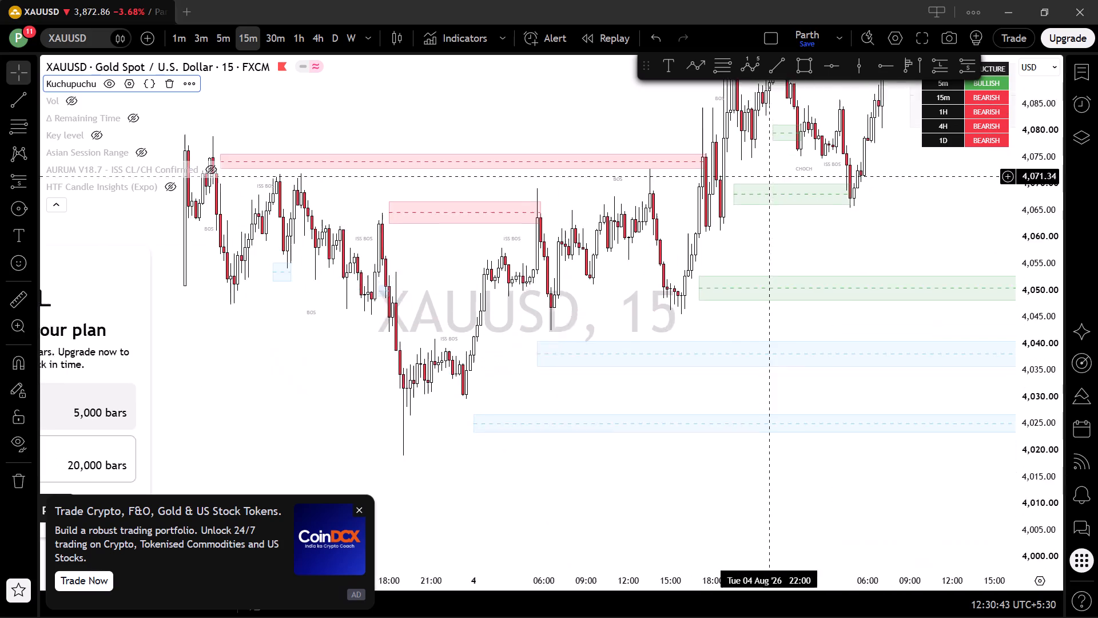
left_click_drag(759, 158, 754, 150)
left_click_drag(603, 222, 614, 257)
left_click_drag(242, 286, 278, 327)
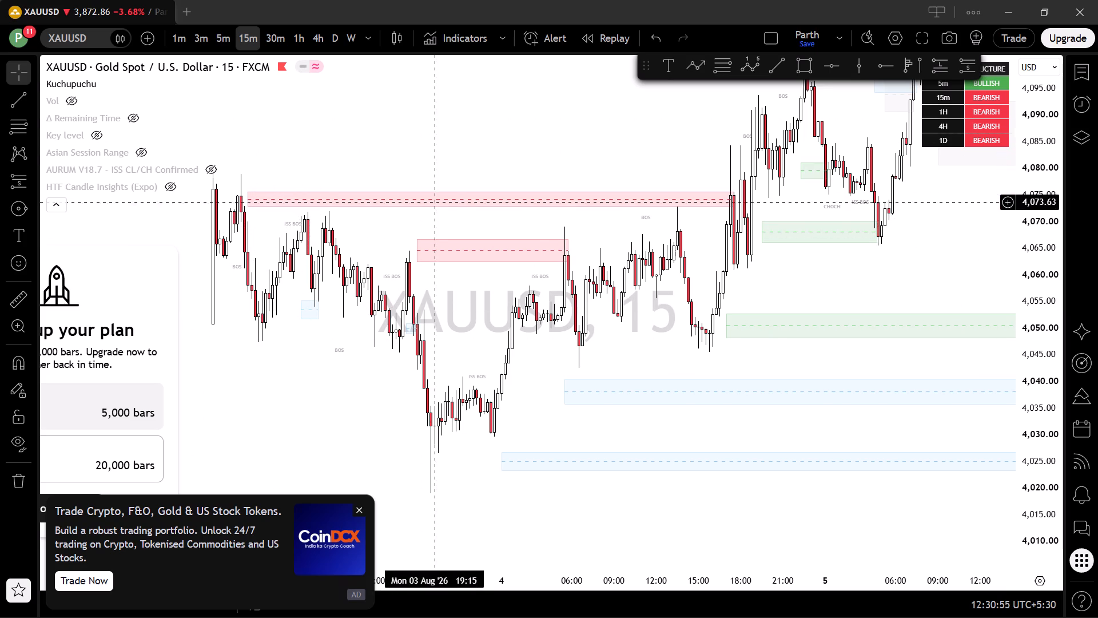
scroll(516, 301, "up", 2)
left_click_drag(484, 296, 487, 247)
left_click_drag(560, 232, 340, 346)
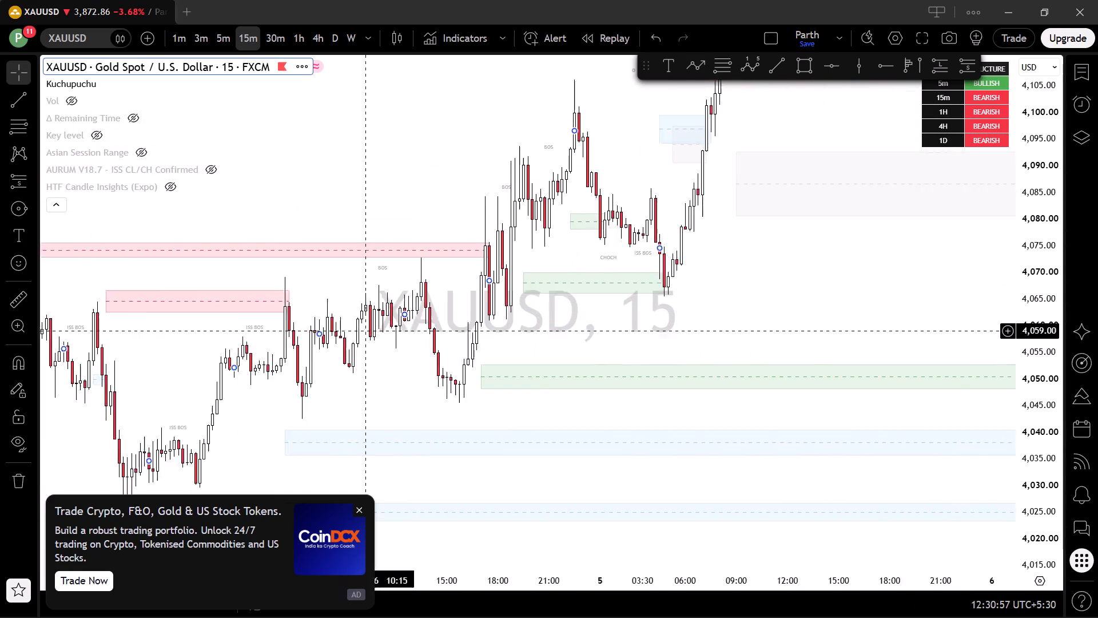
left_click_drag(340, 346, 305, 369)
left_click_drag(350, 347, 266, 381)
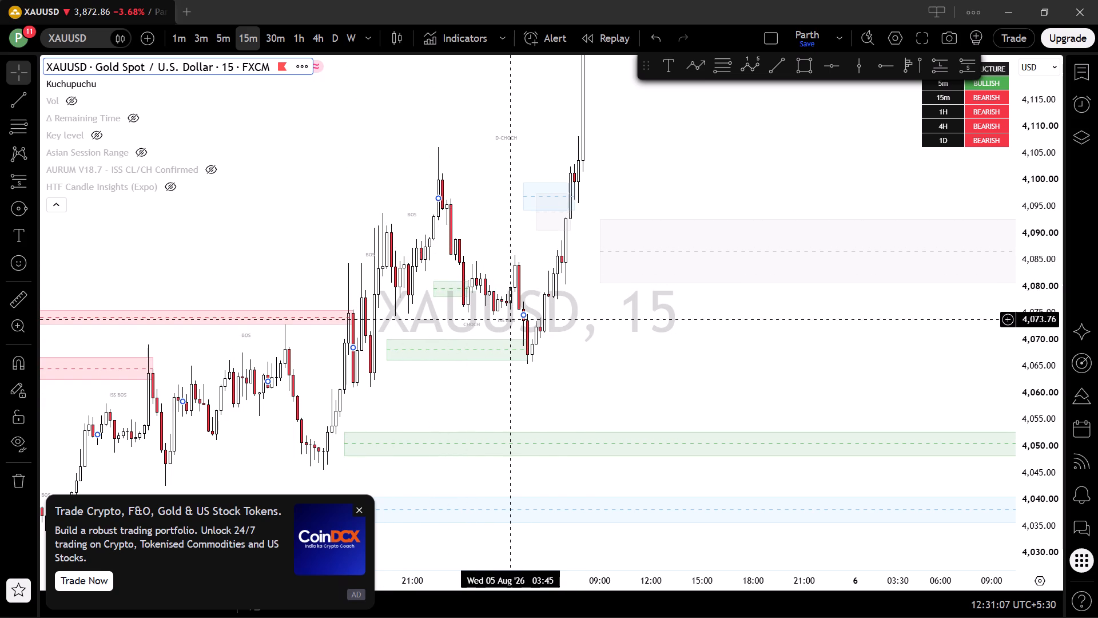
Examine the 5 August rally and the 6 to 7 August swings and zones that follow it.
left_click_drag(674, 138, 577, 297)
left_click_drag(615, 168, 523, 451)
left_click_drag(575, 310, 575, 364)
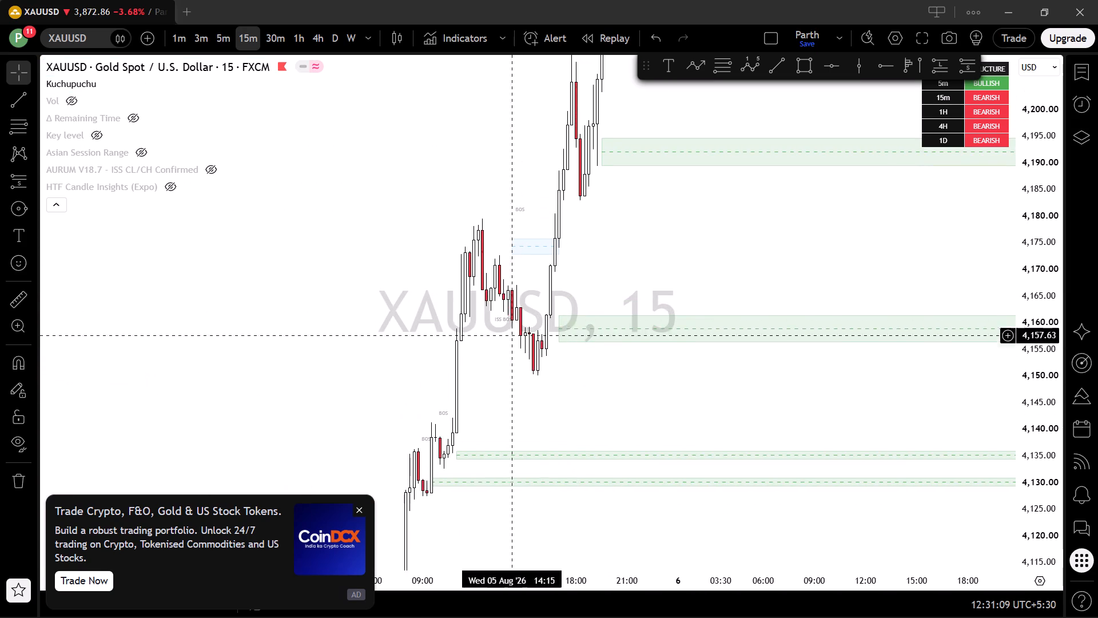
scroll(392, 302, "up", 1)
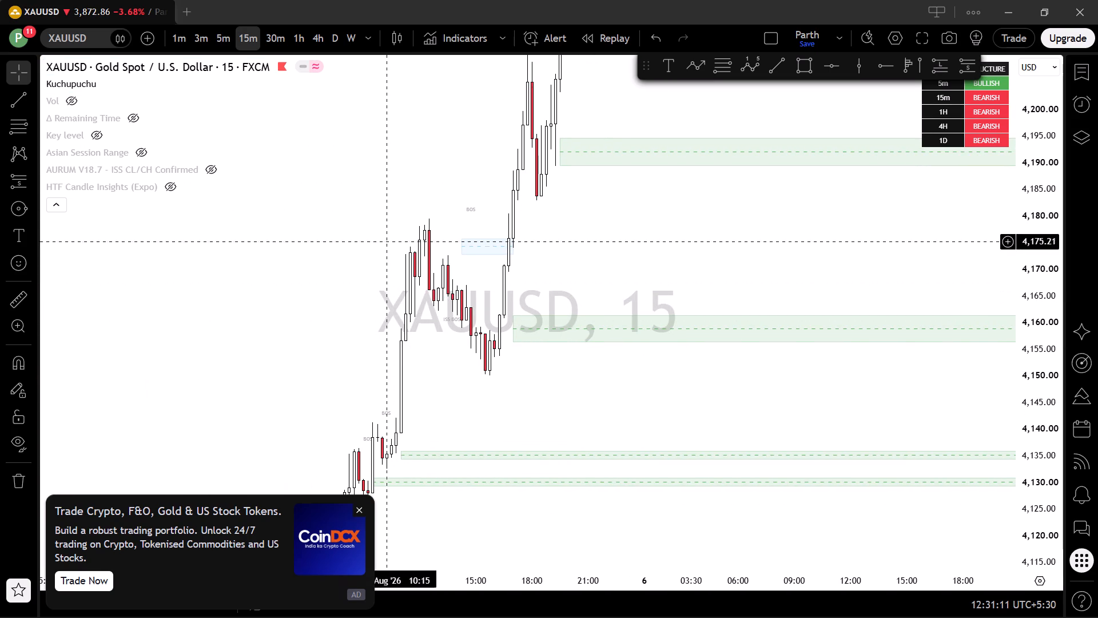
left_click_drag(642, 241, 556, 287)
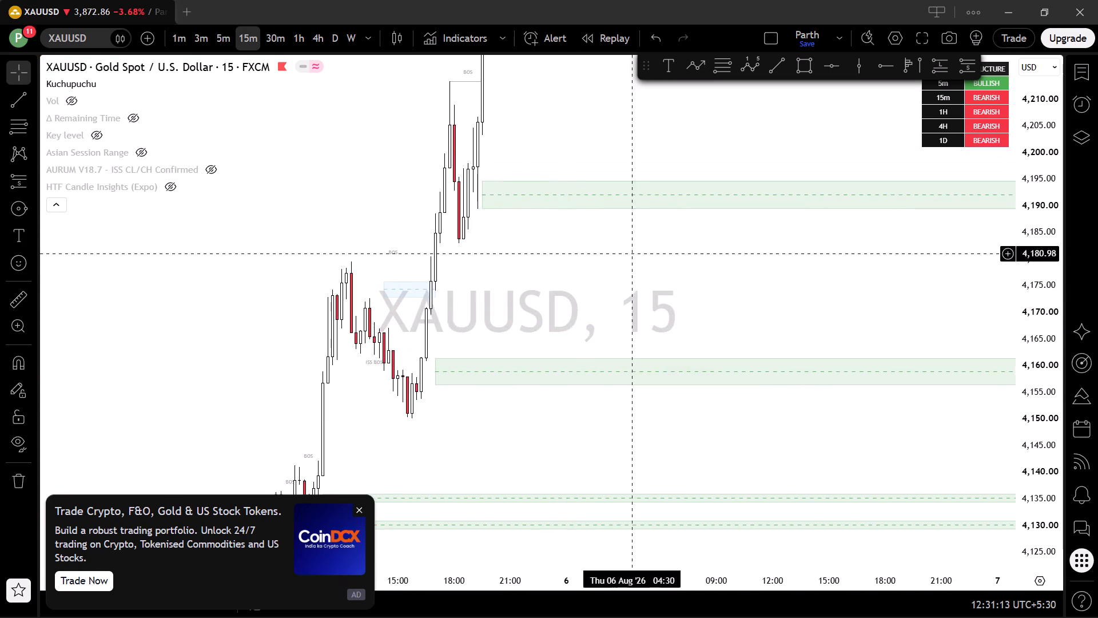
left_click_drag(623, 251, 584, 472)
left_click_drag(458, 331, 501, 434)
left_click_drag(527, 348, 383, 439)
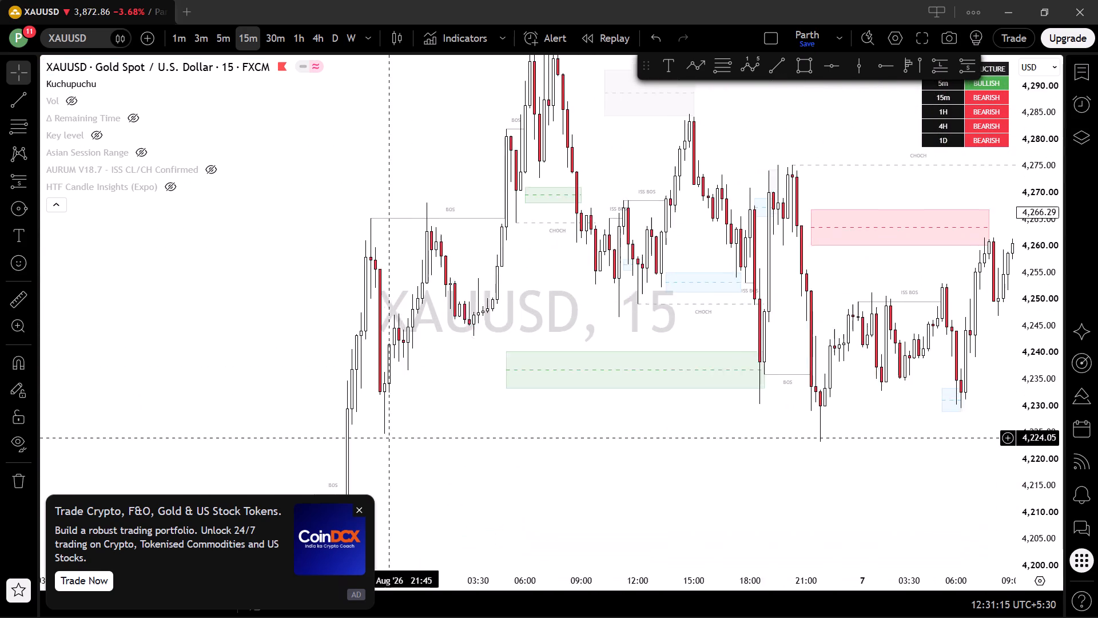
left_click_drag(383, 439, 380, 434)
left_click_drag(492, 246, 404, 407)
left_click_drag(413, 360, 341, 188)
scroll(333, 228, "up", 1)
left_click_drag(323, 292, 408, 327)
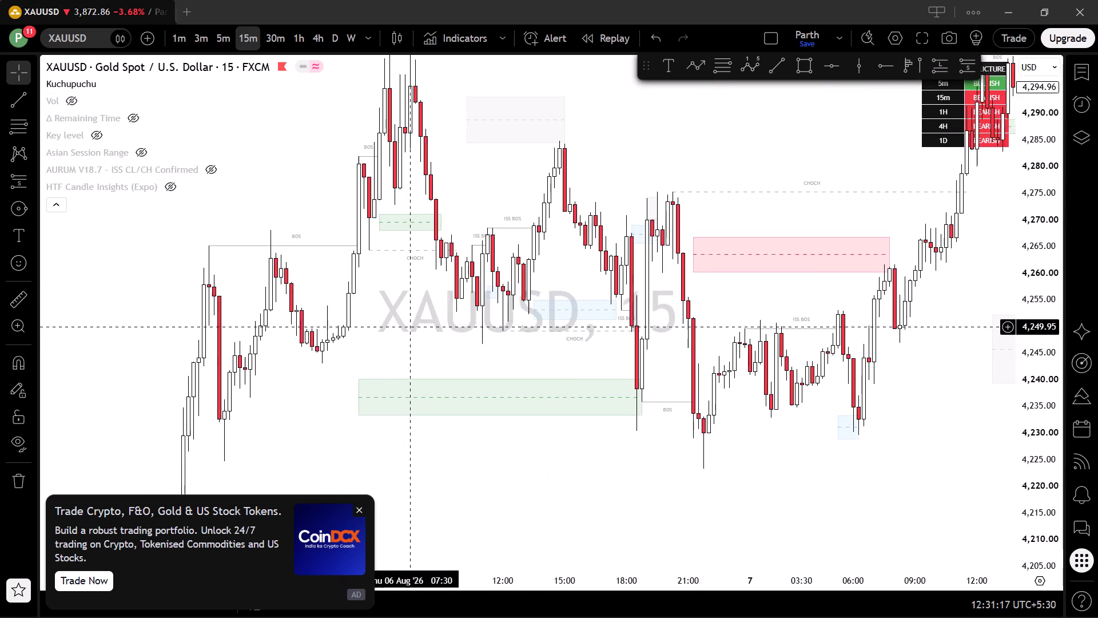
left_click_drag(408, 327, 420, 329)
scroll(424, 327, "down", 1)
left_click_drag(467, 337, 536, 255)
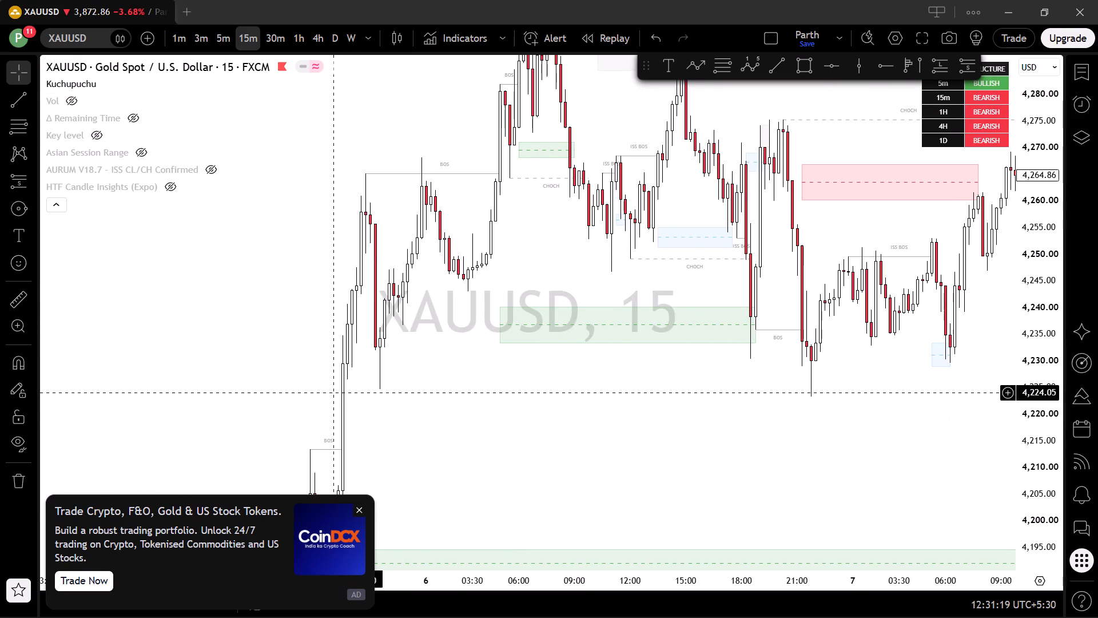
left_click_drag(291, 402, 228, 409)
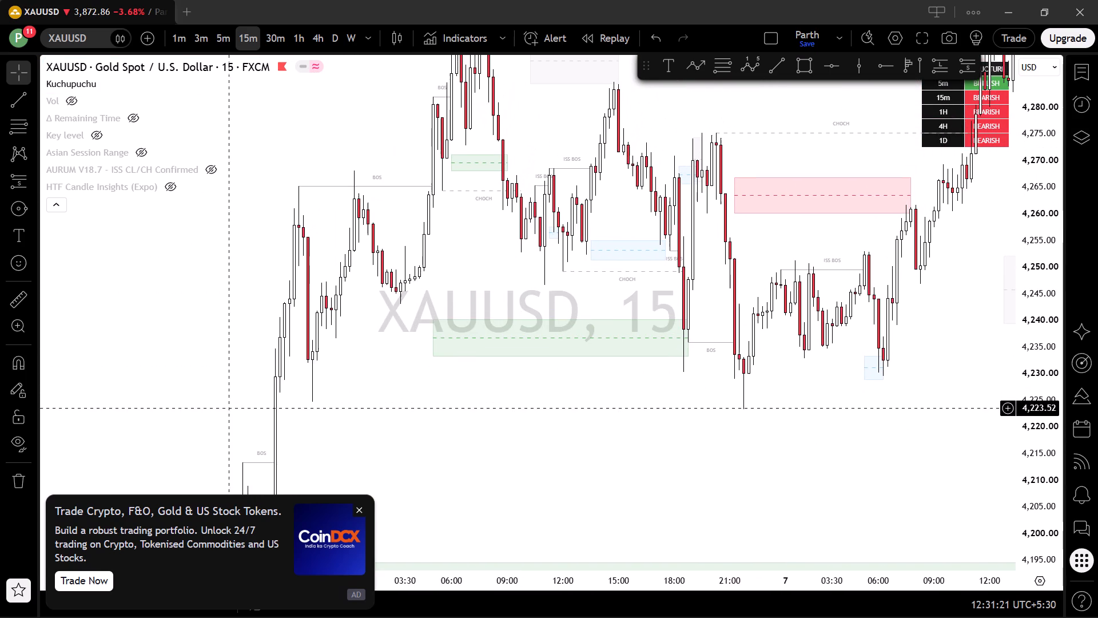
left_click_drag(228, 409, 228, 409)
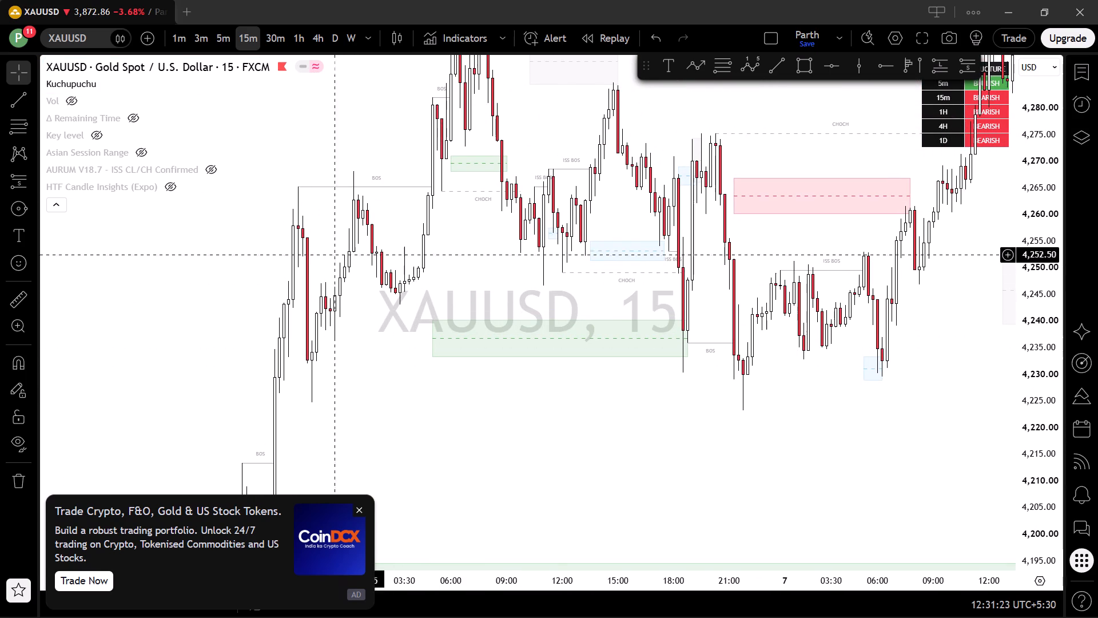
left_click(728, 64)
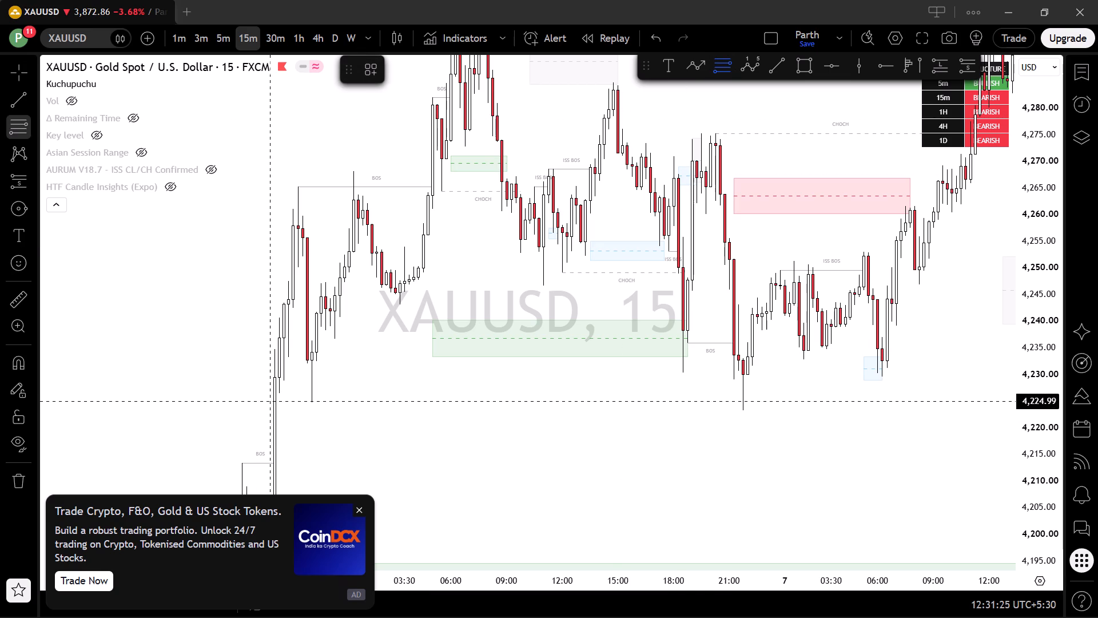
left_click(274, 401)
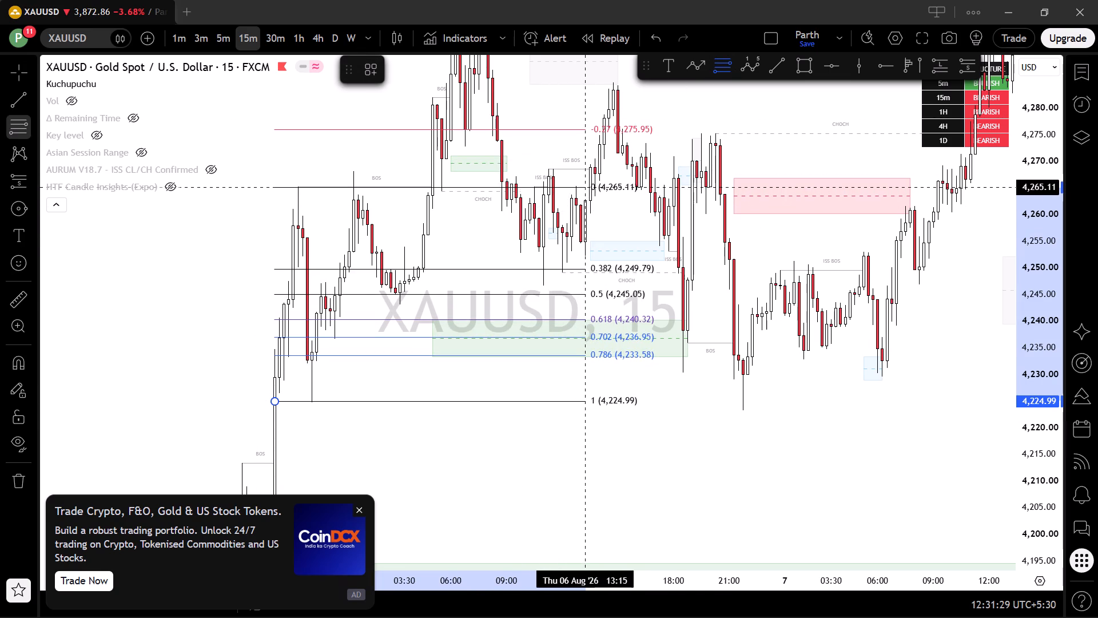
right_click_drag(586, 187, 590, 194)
Measure upward from about 4,253 at 18:00 on 6 August into the evening swing.
left_click_drag(620, 318, 446, 360)
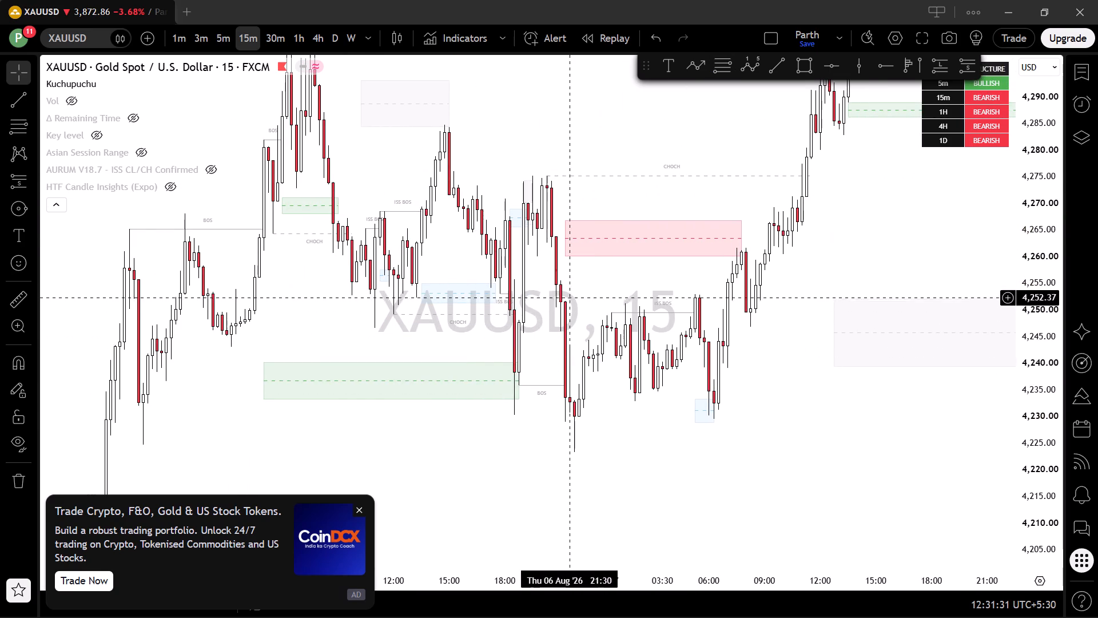
left_click_drag(569, 298, 578, 348)
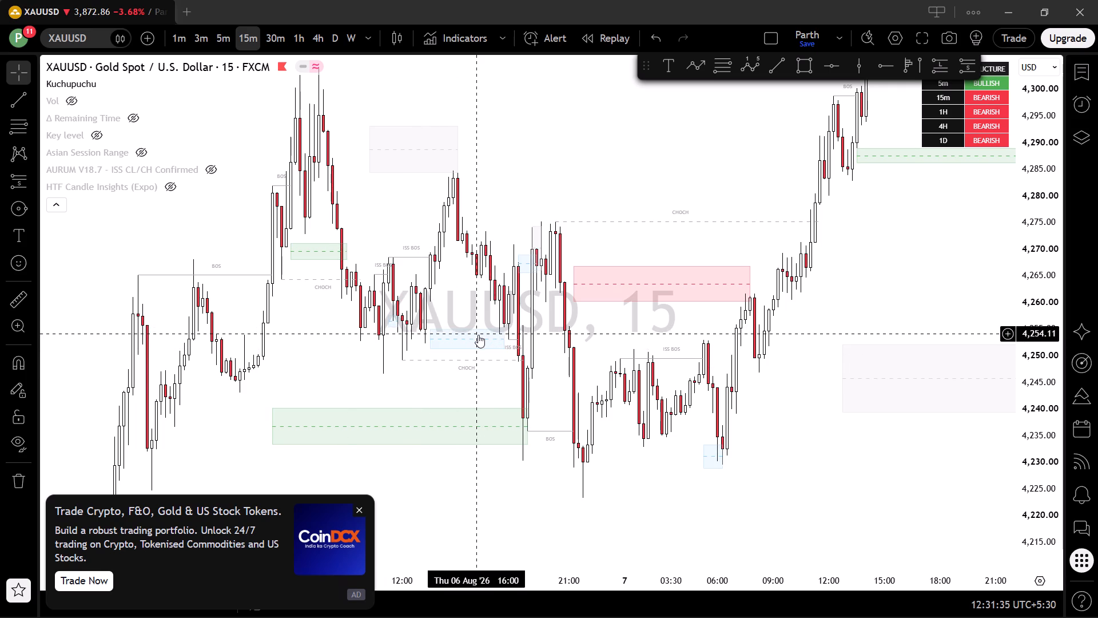
left_click(27, 306)
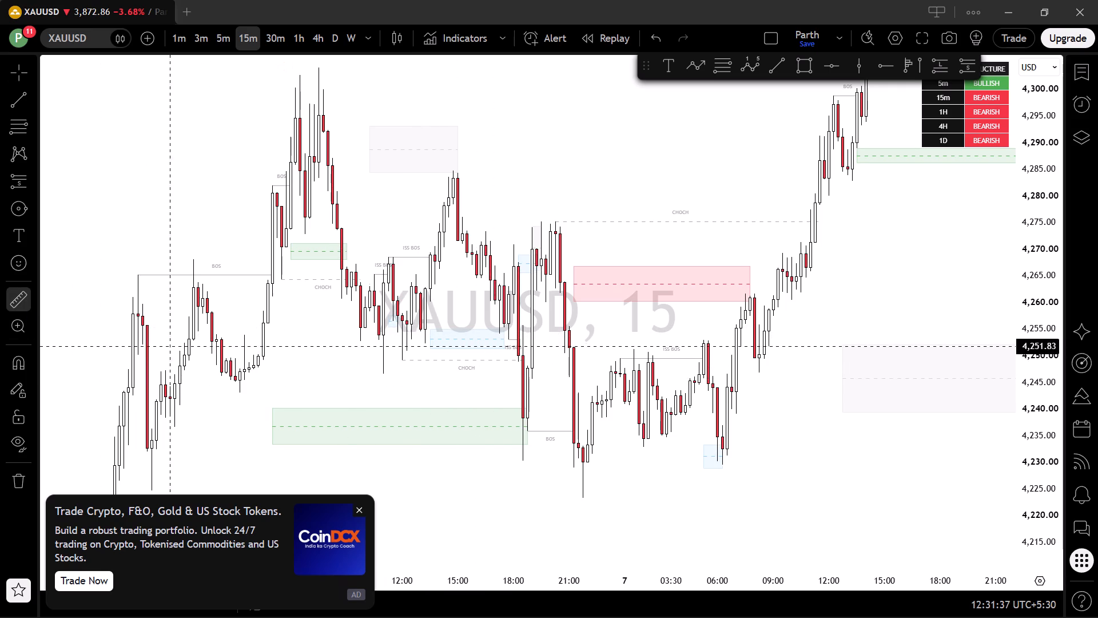
left_click(511, 339)
left_click(554, 261)
left_click_drag(502, 239, 502, 228)
left_click_drag(457, 232, 488, 294)
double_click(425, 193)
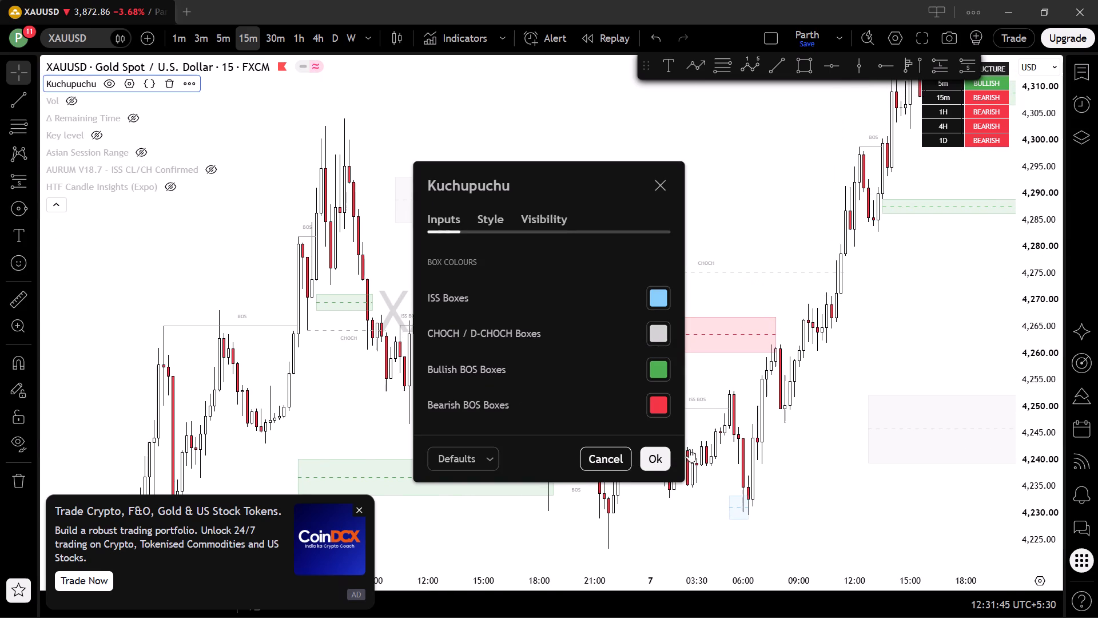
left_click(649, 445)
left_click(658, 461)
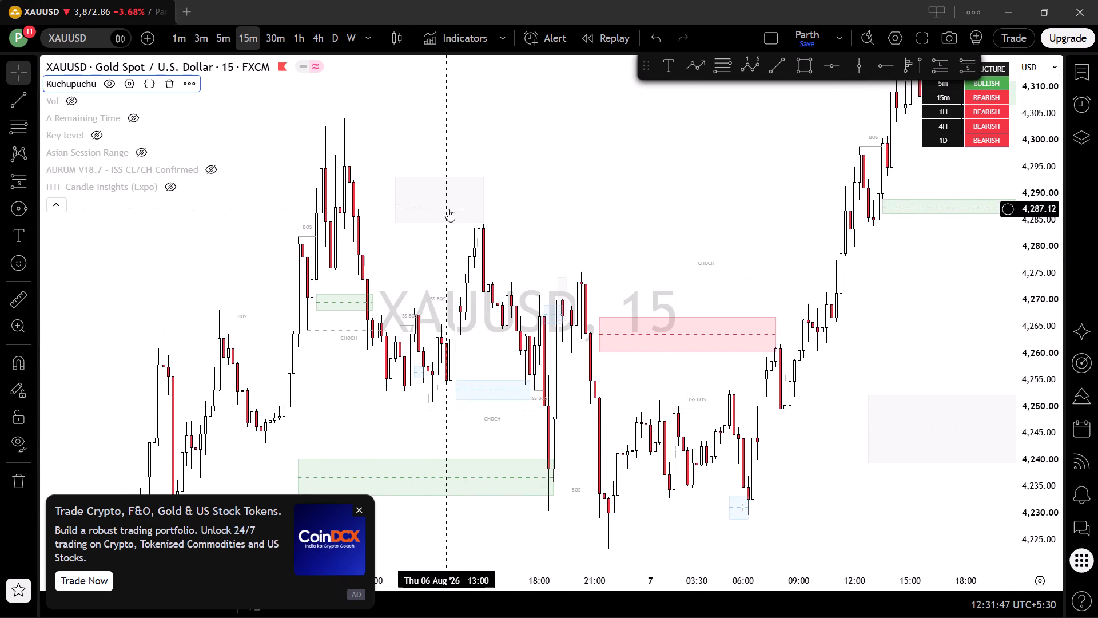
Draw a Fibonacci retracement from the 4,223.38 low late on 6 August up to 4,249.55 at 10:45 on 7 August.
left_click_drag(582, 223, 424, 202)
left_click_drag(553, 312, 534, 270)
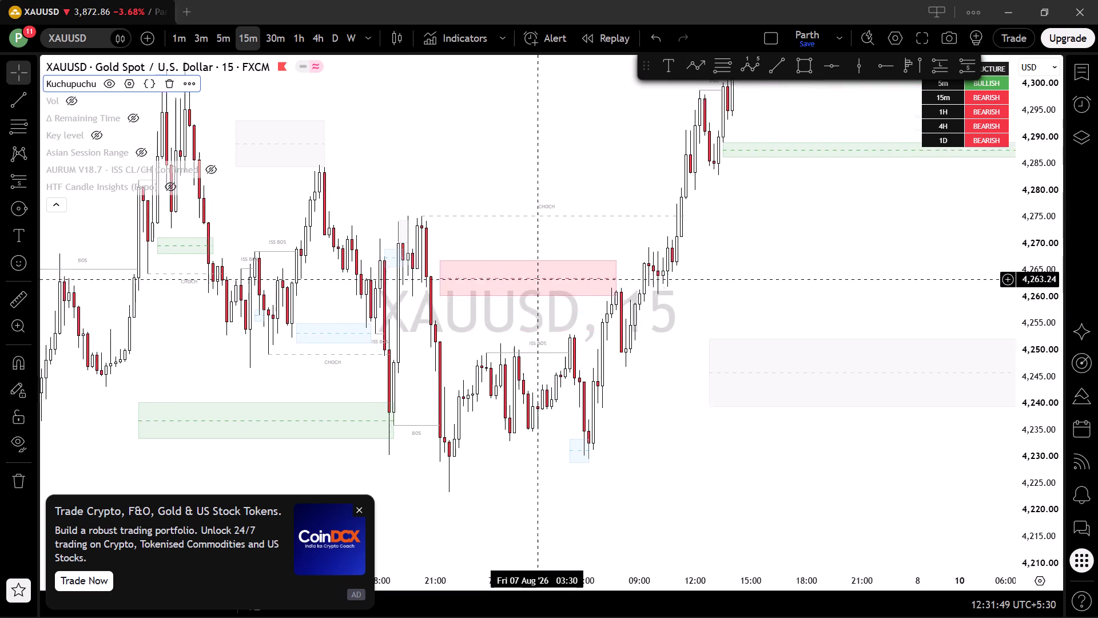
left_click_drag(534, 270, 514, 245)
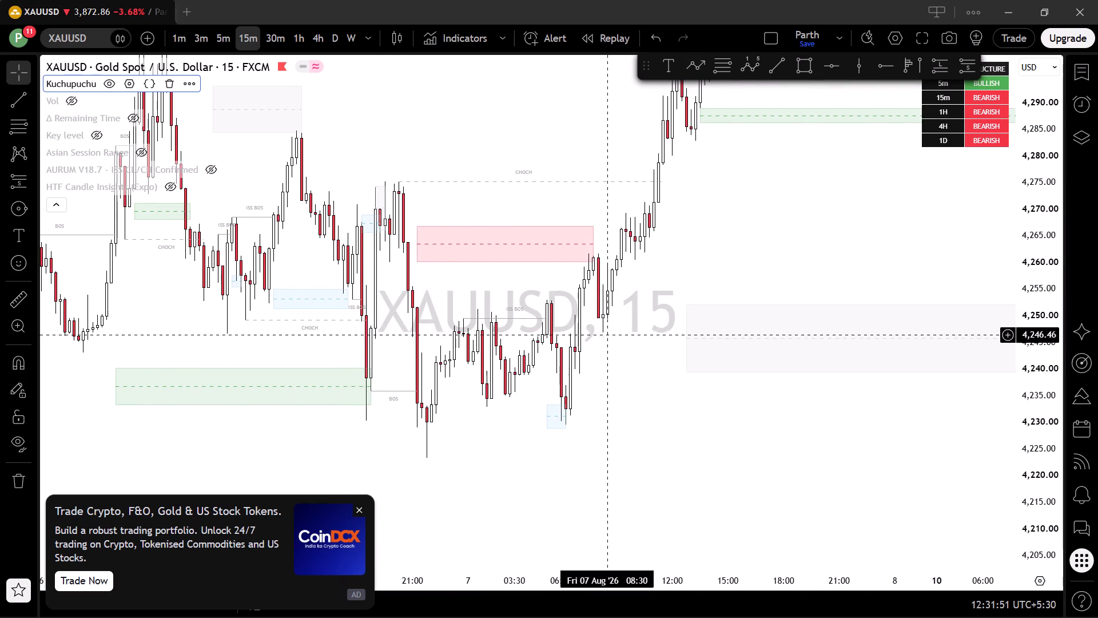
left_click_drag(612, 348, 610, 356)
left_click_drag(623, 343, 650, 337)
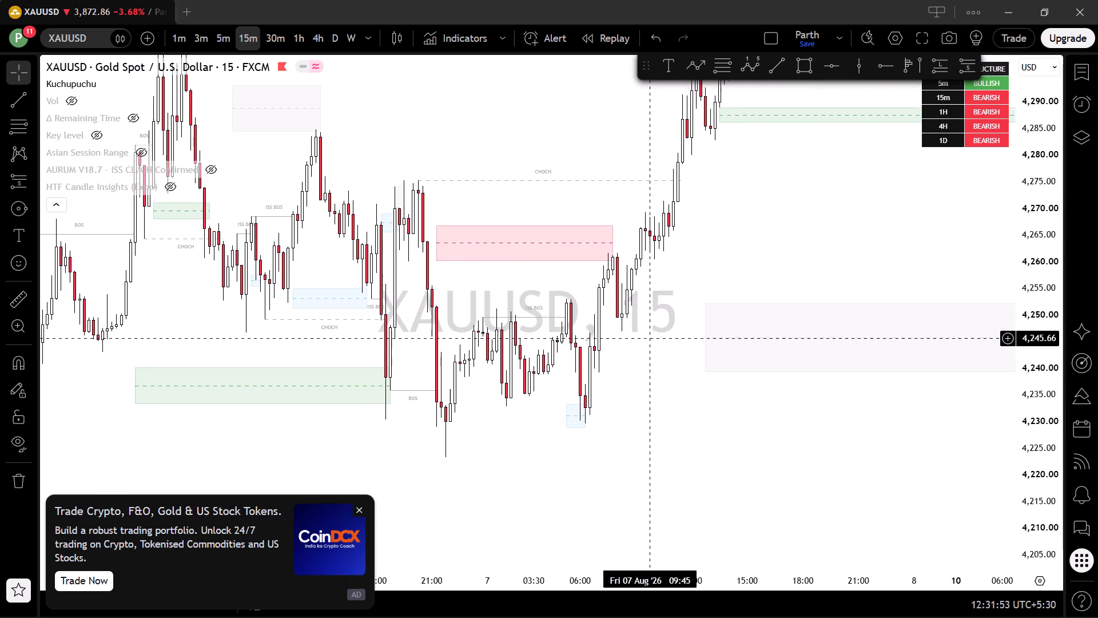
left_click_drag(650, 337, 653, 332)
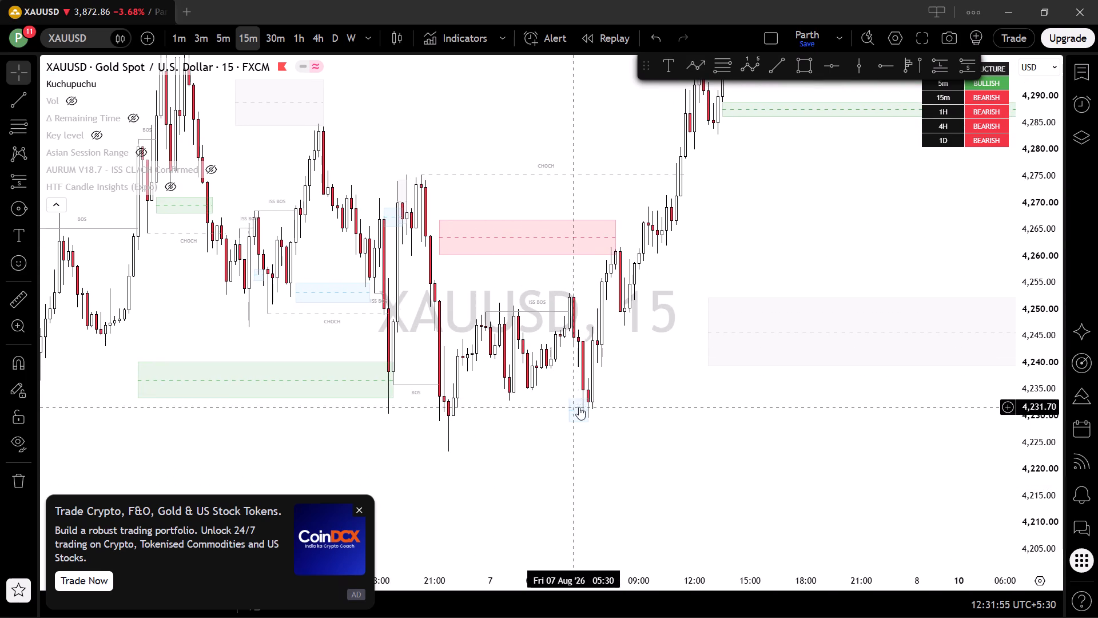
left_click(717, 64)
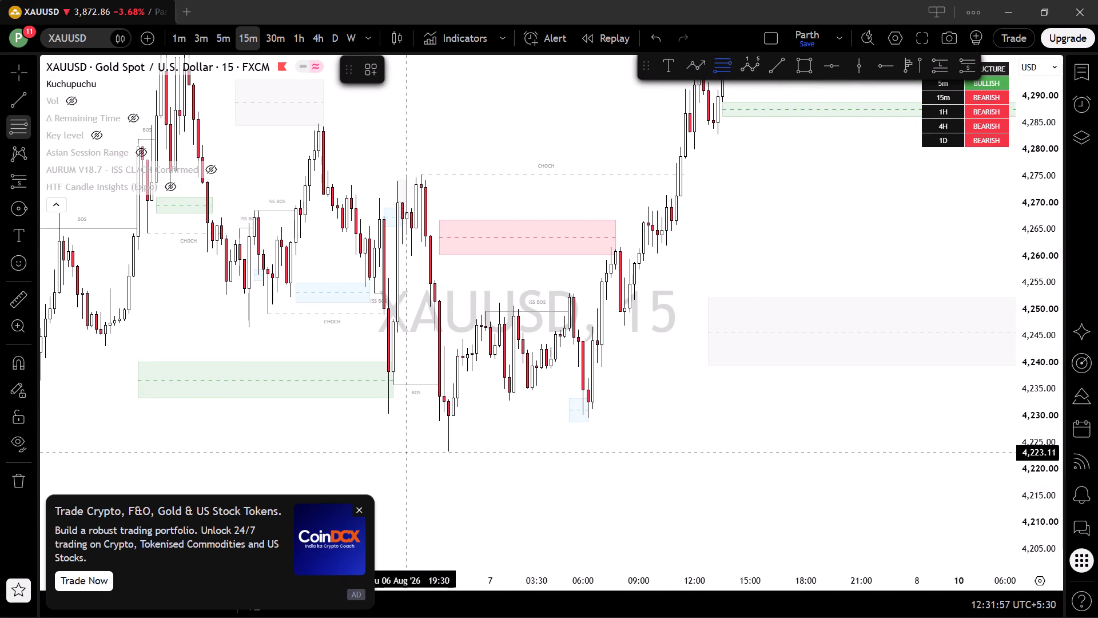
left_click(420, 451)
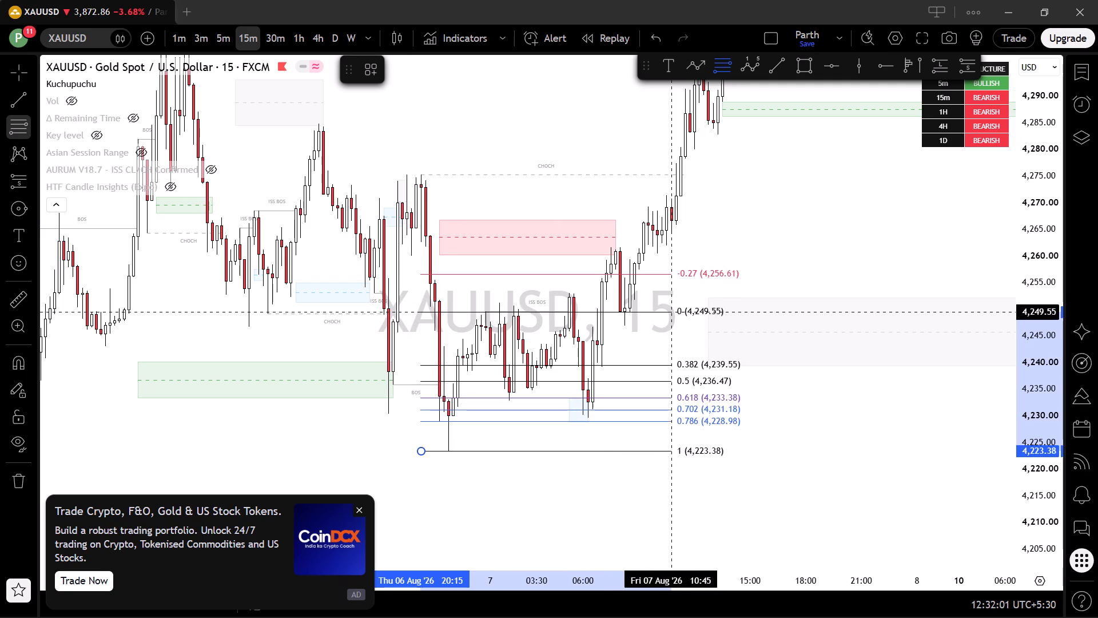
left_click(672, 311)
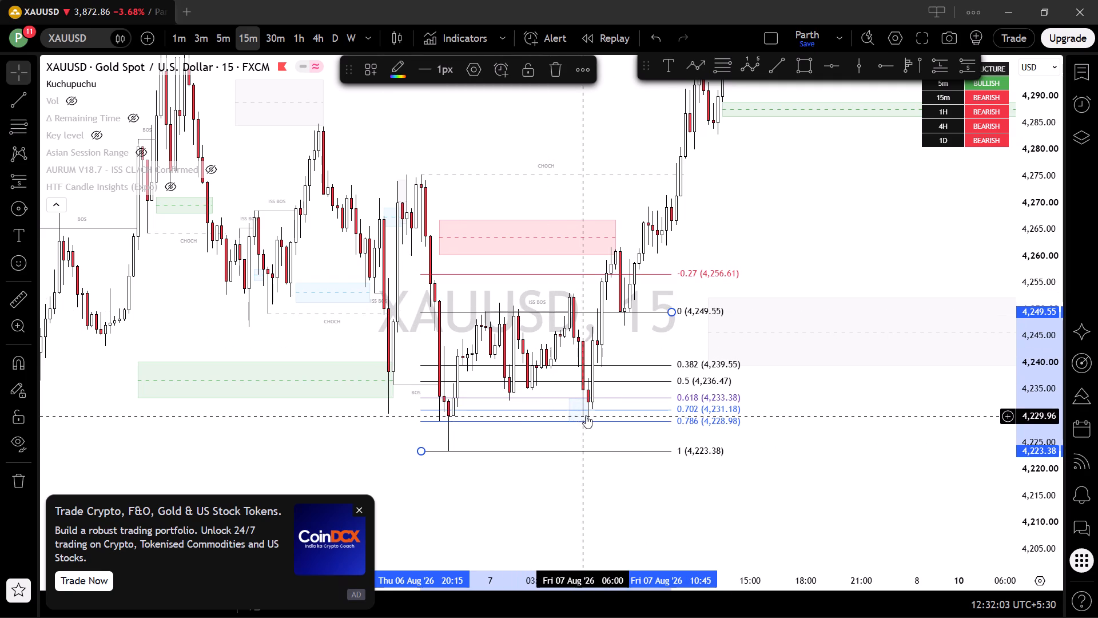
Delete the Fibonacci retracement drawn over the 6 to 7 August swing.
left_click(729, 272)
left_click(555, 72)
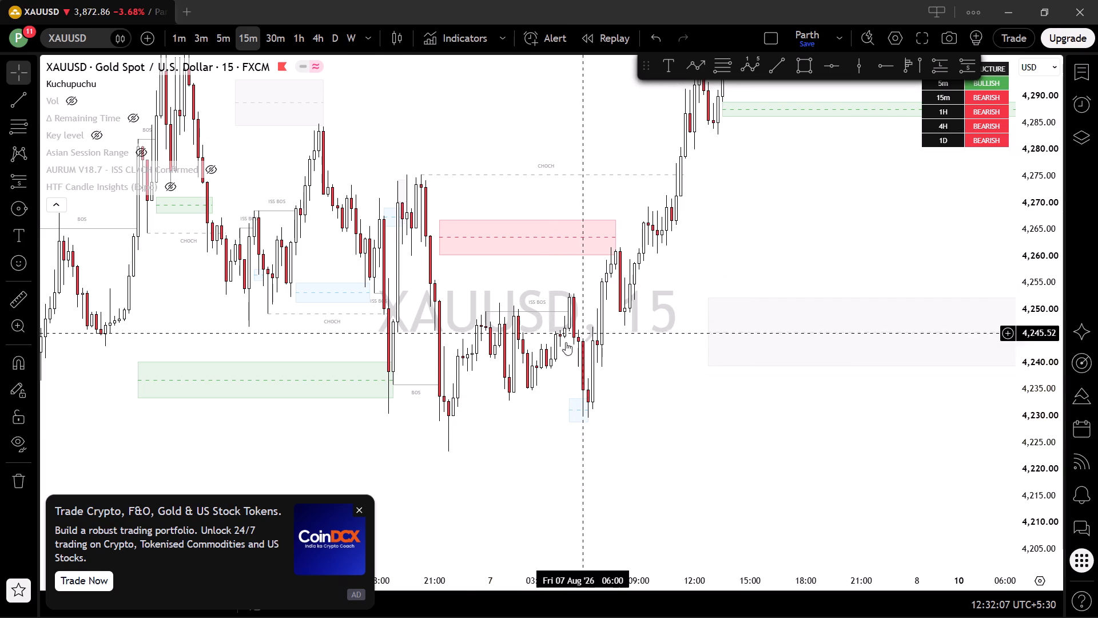
Examine the 7 August rally, the demand zones beneath it and the swings that follow into 10 August.
left_click_drag(674, 343, 550, 452)
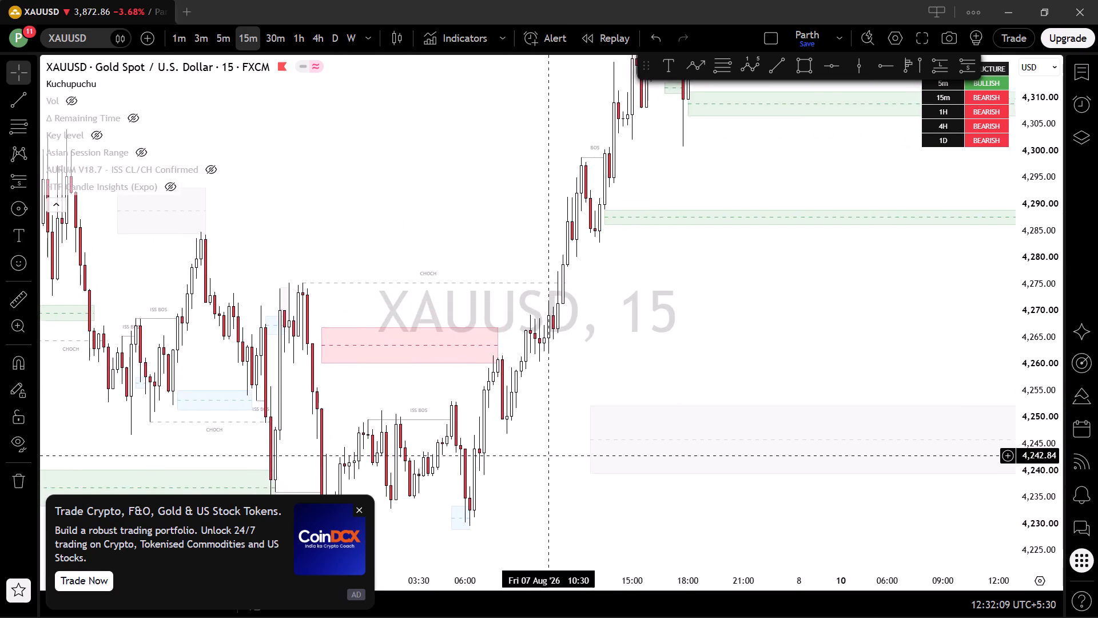
left_click_drag(550, 452, 588, 407)
left_click_drag(437, 458, 475, 477)
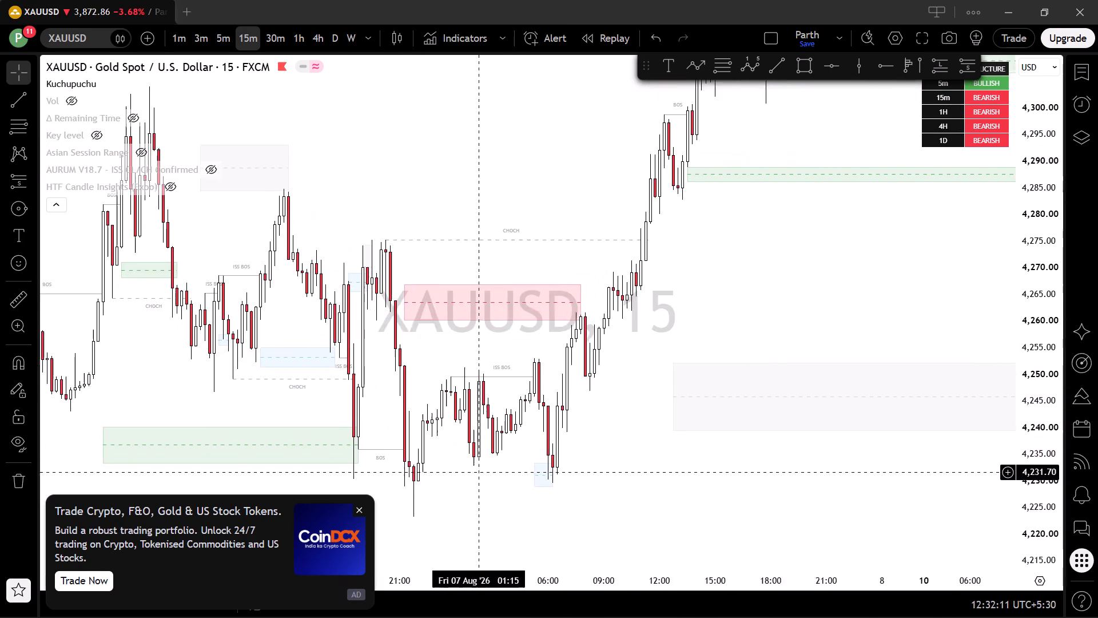
left_click_drag(475, 477, 474, 485)
left_click_drag(690, 308, 476, 525)
left_click_drag(612, 350, 603, 382)
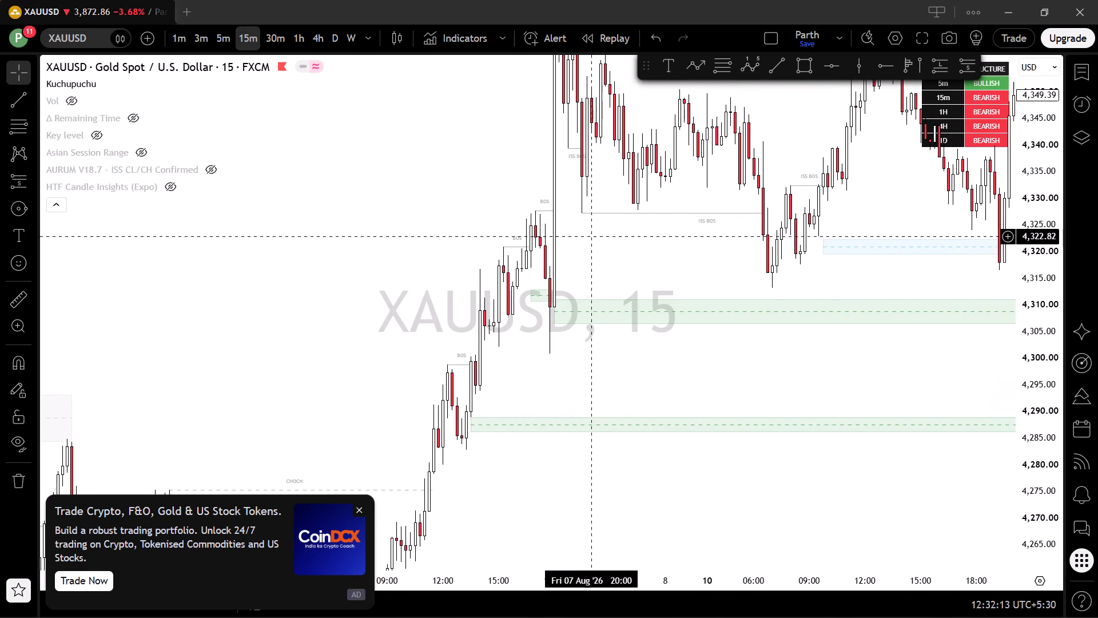
left_click_drag(619, 197, 471, 312)
left_click_drag(1053, 266, 967, 403)
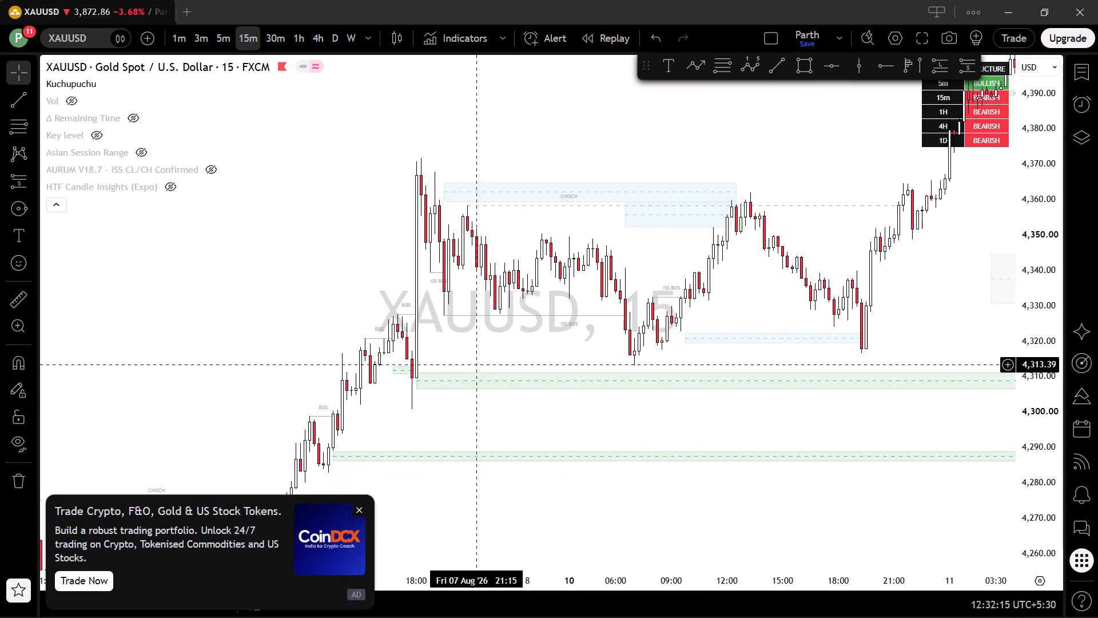
left_click_drag(442, 347, 598, 307)
left_click_drag(610, 393, 500, 405)
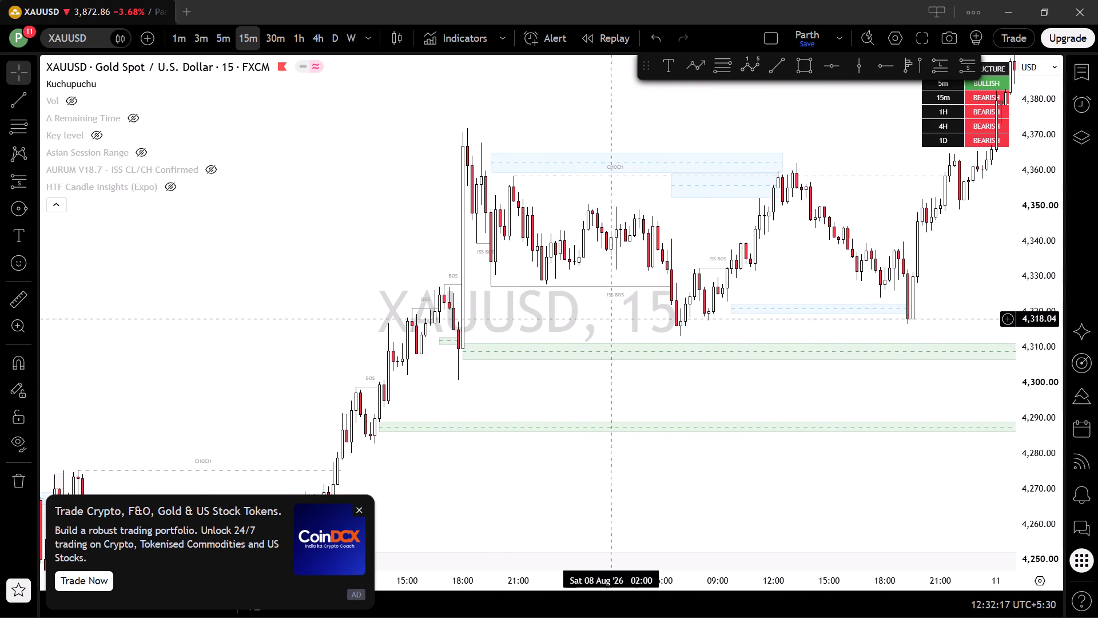
left_click_drag(591, 319, 545, 336)
left_click_drag(436, 278, 392, 291)
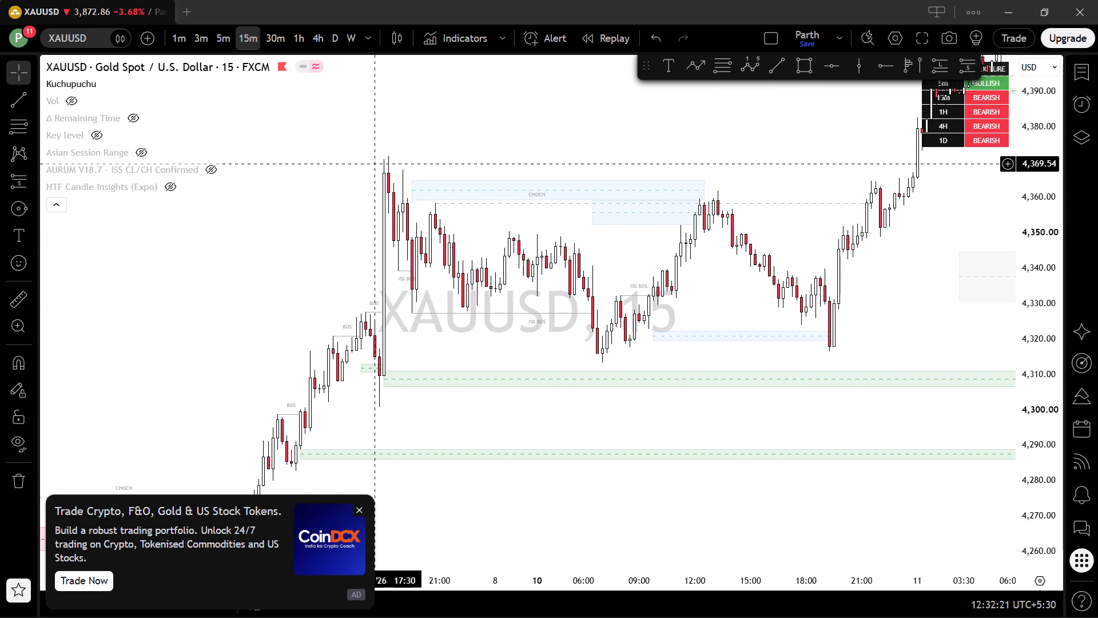
Close the advertisement covering the chart.
left_click(361, 506)
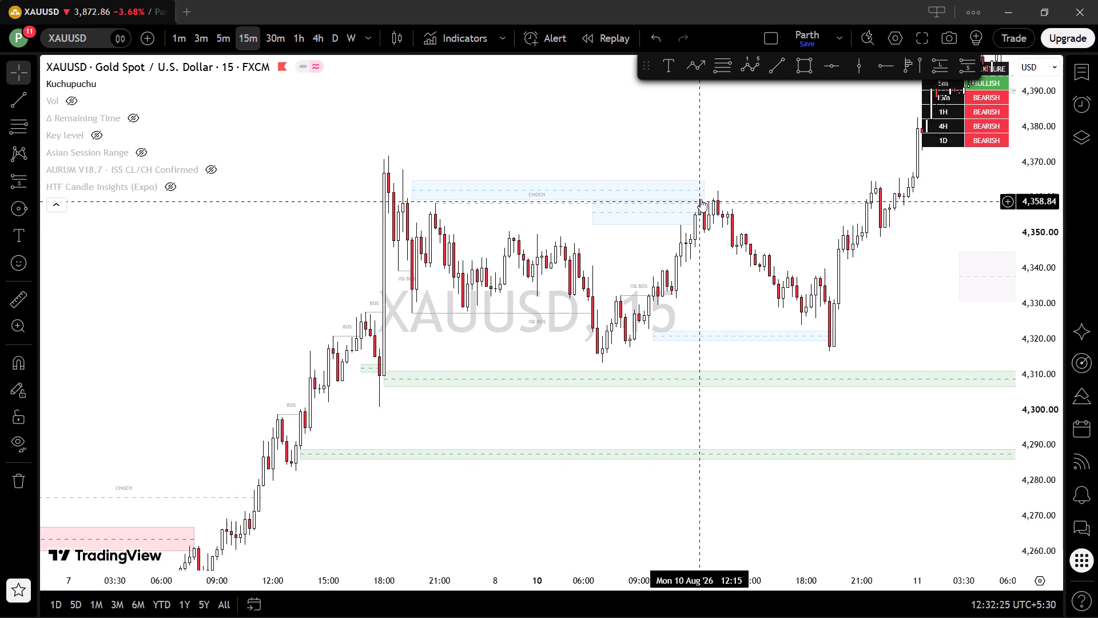
Examine the 10 August swing high and the supply zones between about 4,352 and 4,365.
left_click_drag(701, 199, 649, 199)
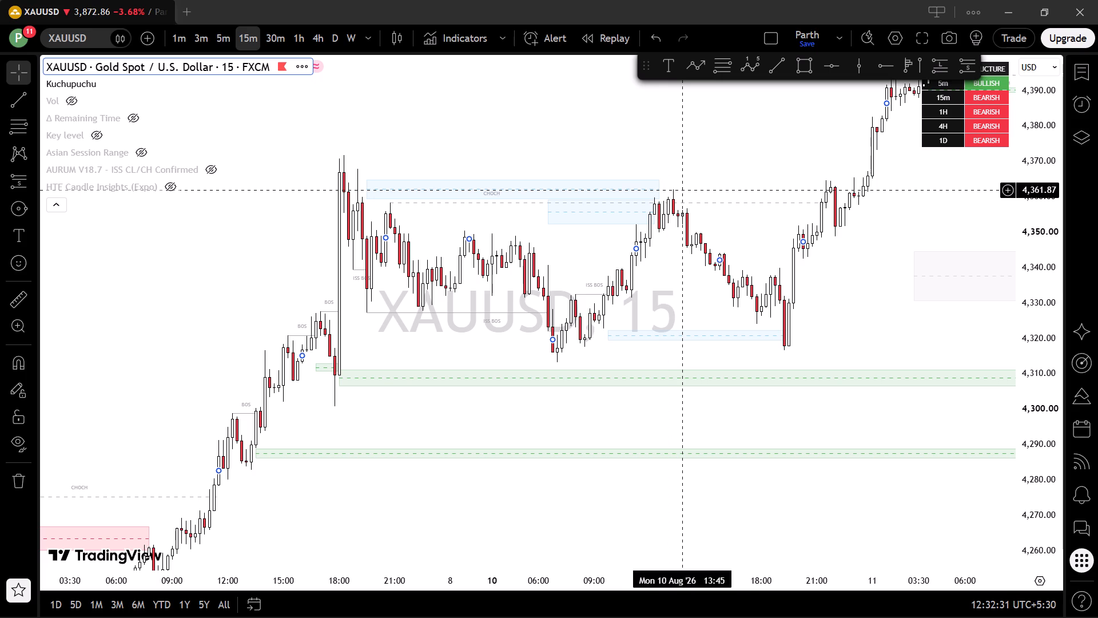
left_click_drag(1039, 359, 976, 0)
left_click_drag(861, 124, 822, 417)
scroll(811, 421, "up", 1)
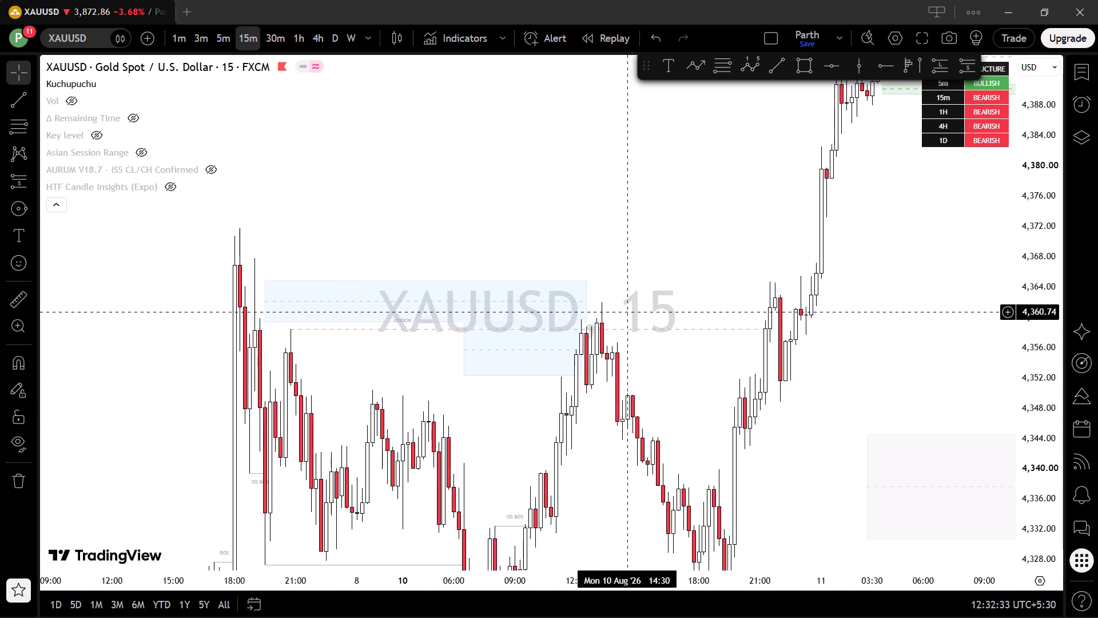
left_click_drag(1044, 225, 975, 480)
scroll(873, 366, "down", 4)
left_click_drag(875, 314, 784, 243)
scroll(747, 303, "up", 2)
left_click_drag(1031, 354, 1021, 310)
left_click_drag(669, 182, 659, 183)
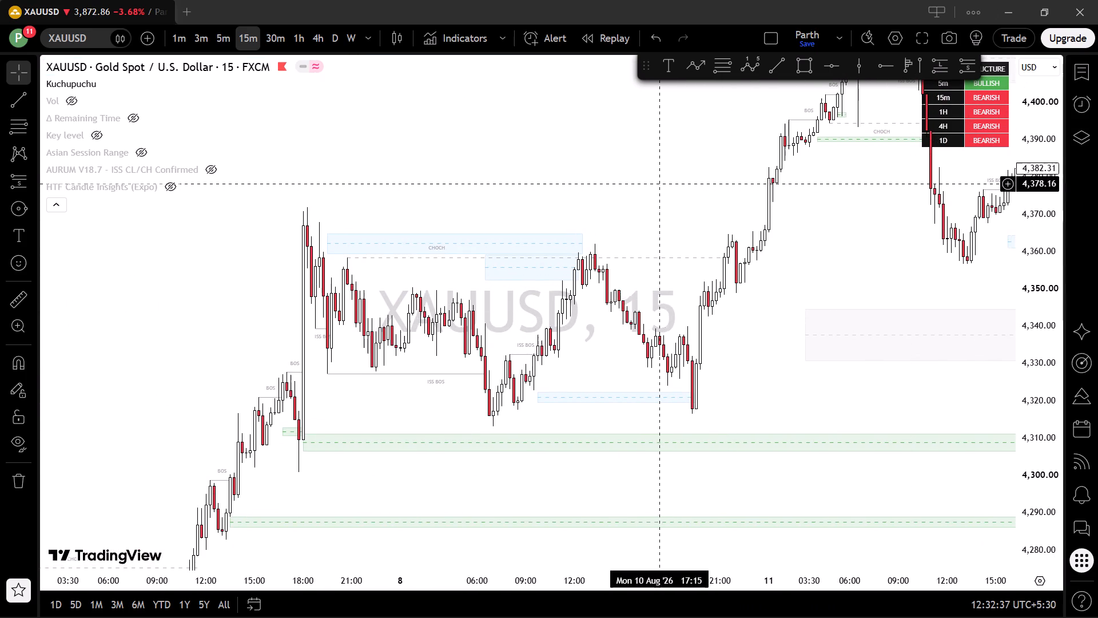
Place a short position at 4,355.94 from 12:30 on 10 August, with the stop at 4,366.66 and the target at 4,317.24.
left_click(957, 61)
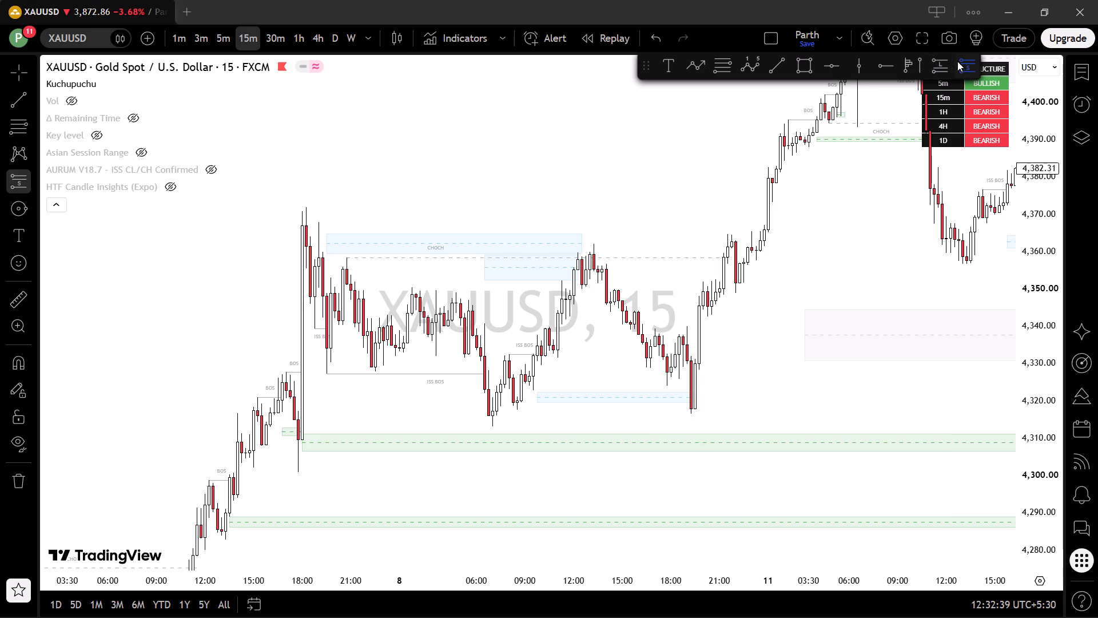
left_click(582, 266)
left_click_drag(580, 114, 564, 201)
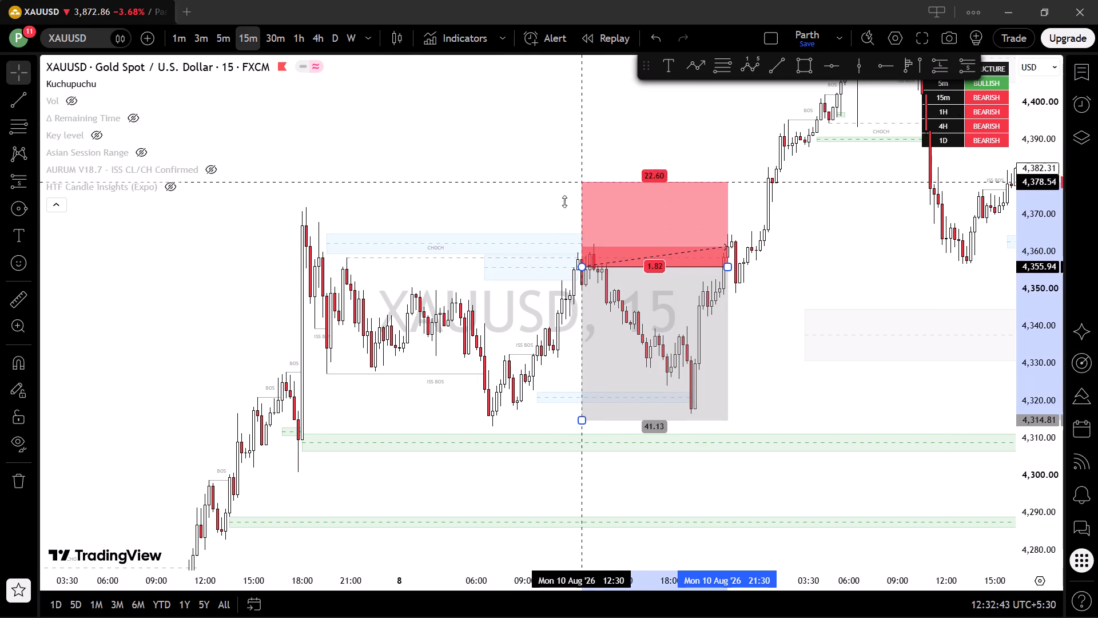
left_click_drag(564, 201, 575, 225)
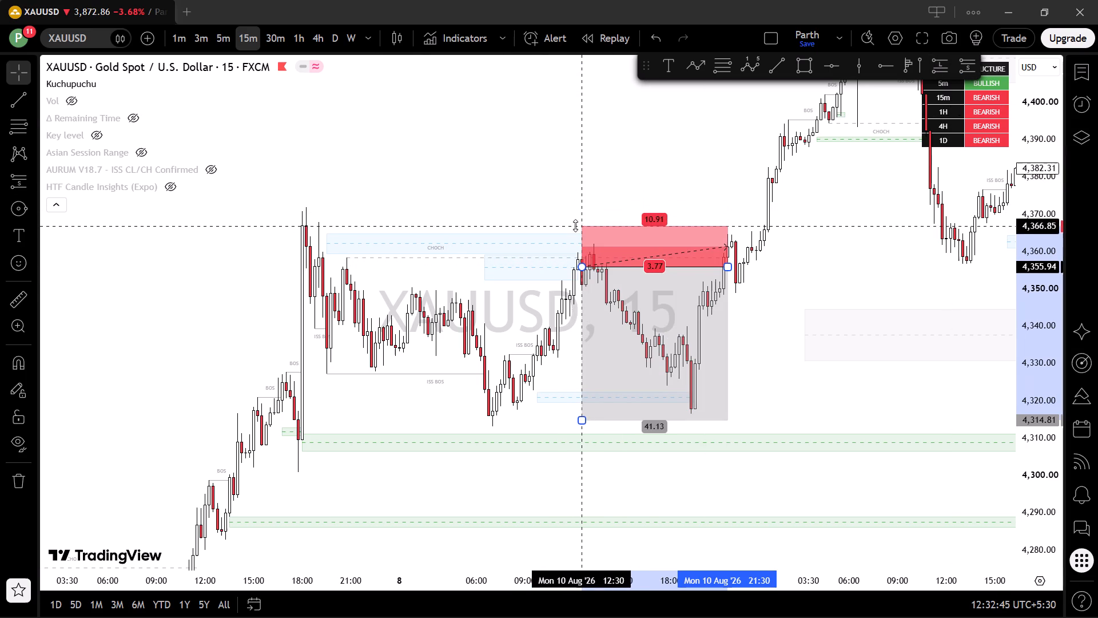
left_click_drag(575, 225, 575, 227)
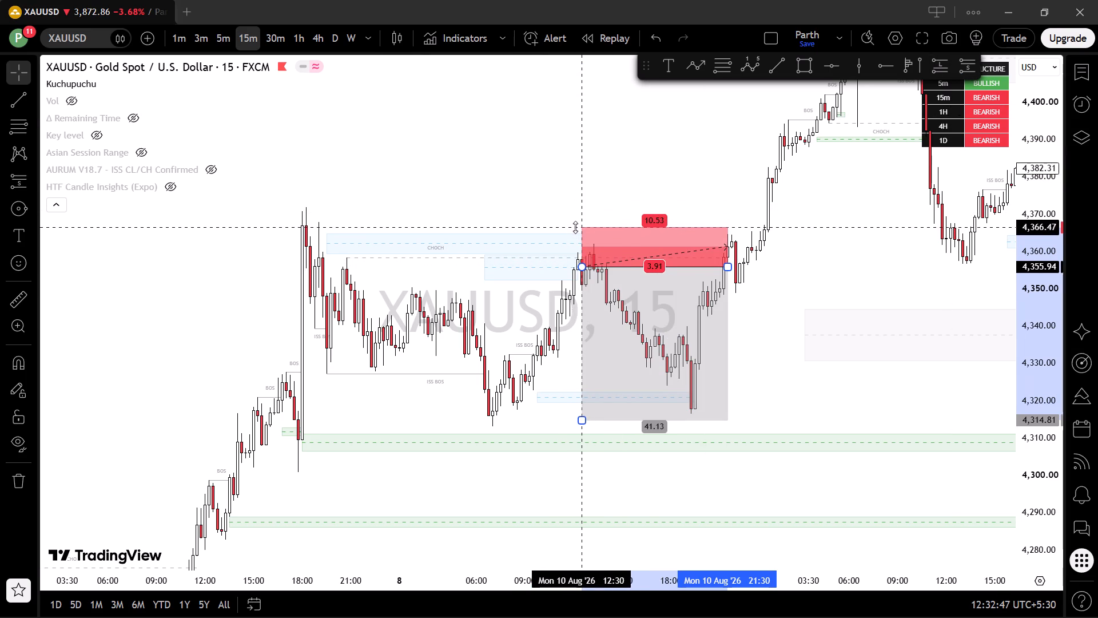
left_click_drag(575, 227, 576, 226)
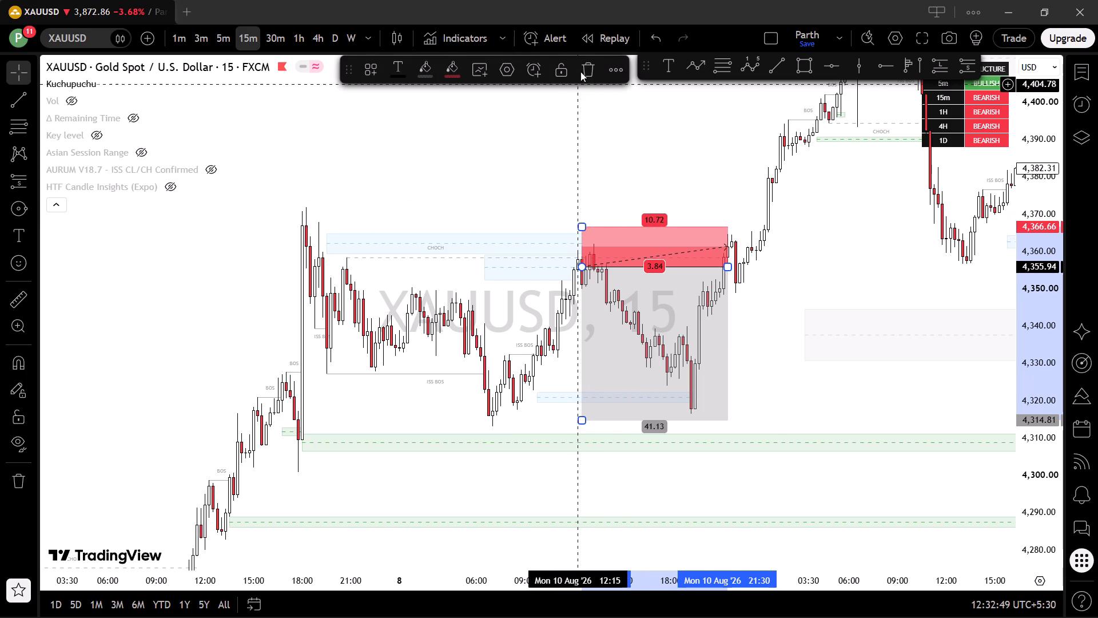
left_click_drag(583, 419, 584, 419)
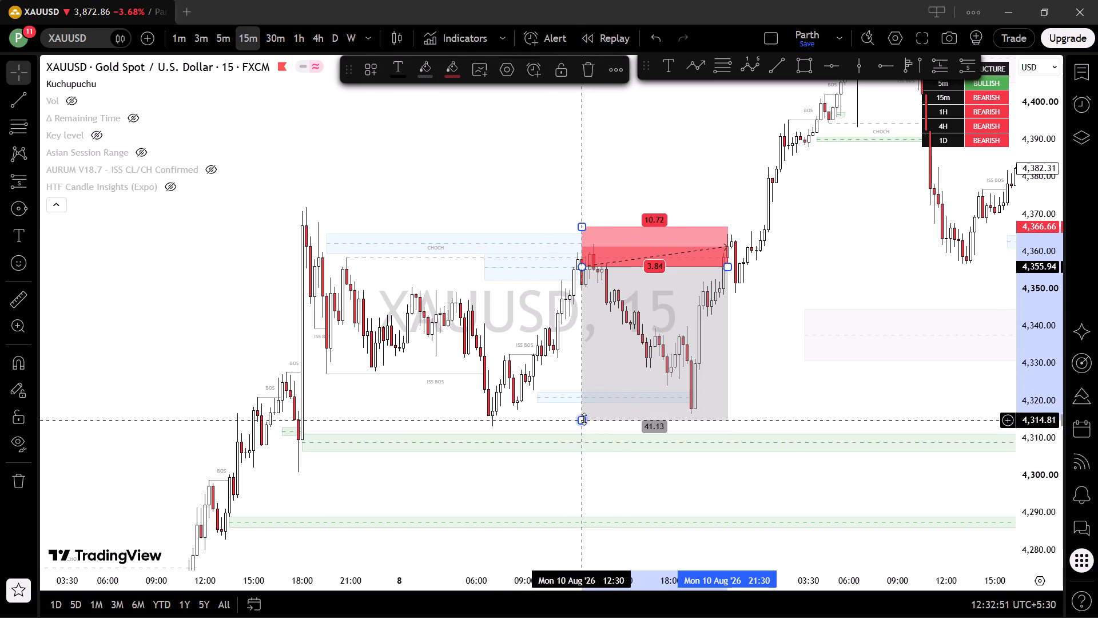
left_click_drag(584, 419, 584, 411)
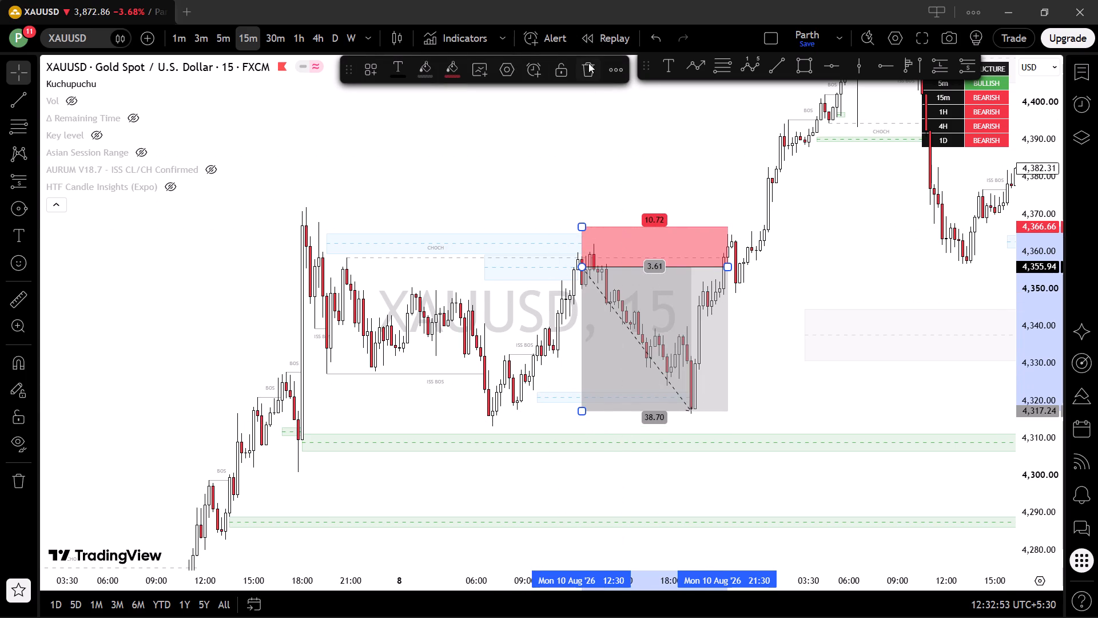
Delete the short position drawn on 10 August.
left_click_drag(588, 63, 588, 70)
Examine the decline and reversal on 10 August and the rally and pullback of 11 August.
left_click_drag(740, 289, 671, 280)
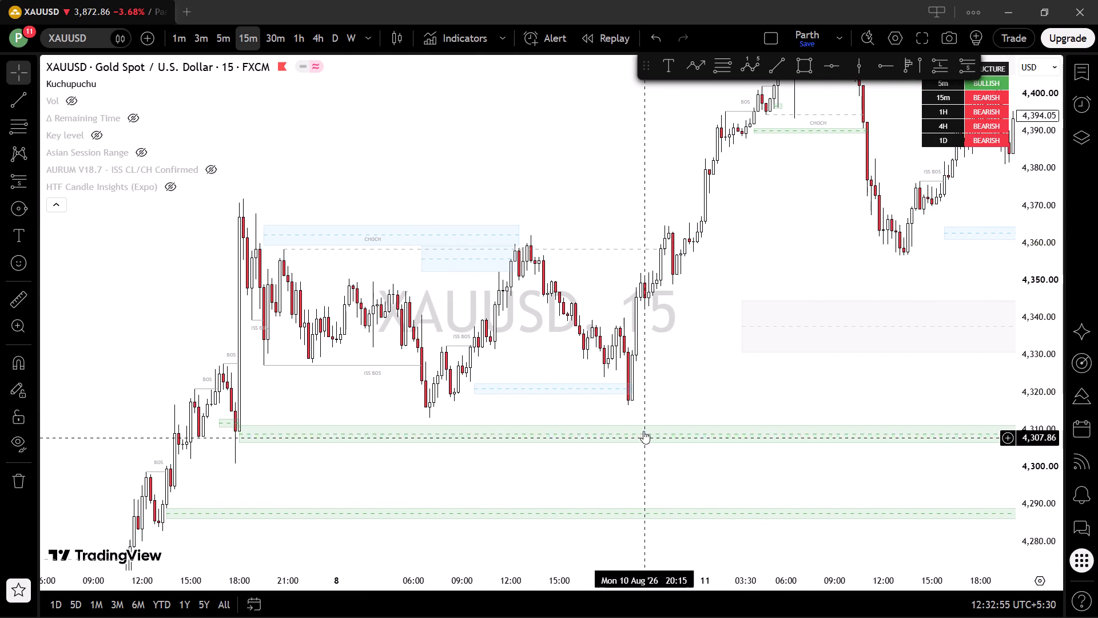
left_click_drag(632, 411, 616, 388)
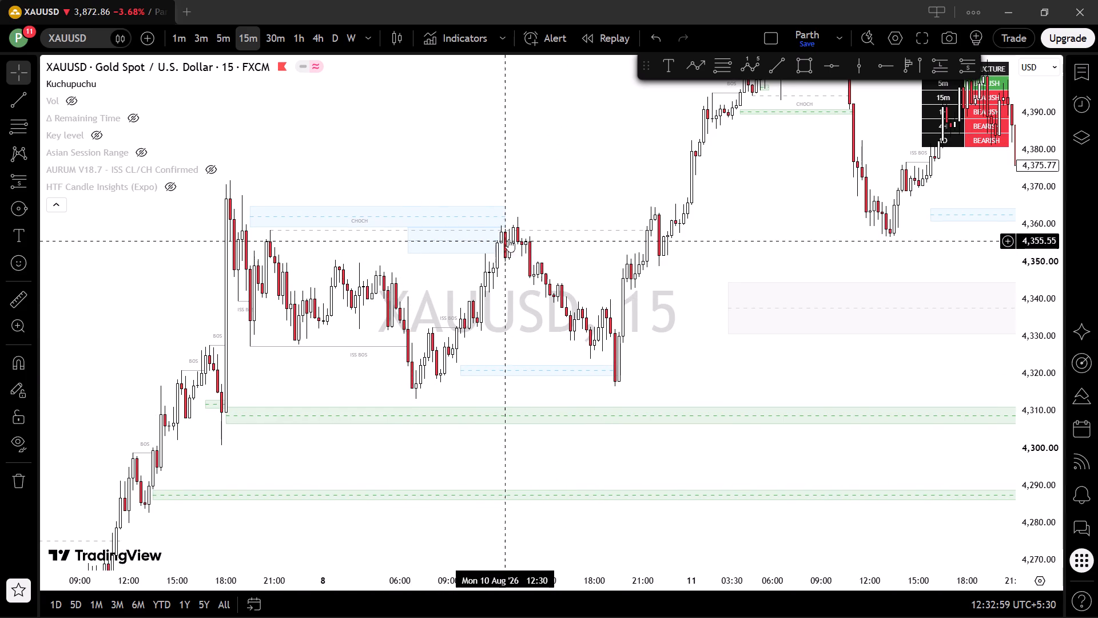
left_click_drag(619, 383, 453, 446)
left_click_drag(636, 222, 599, 267)
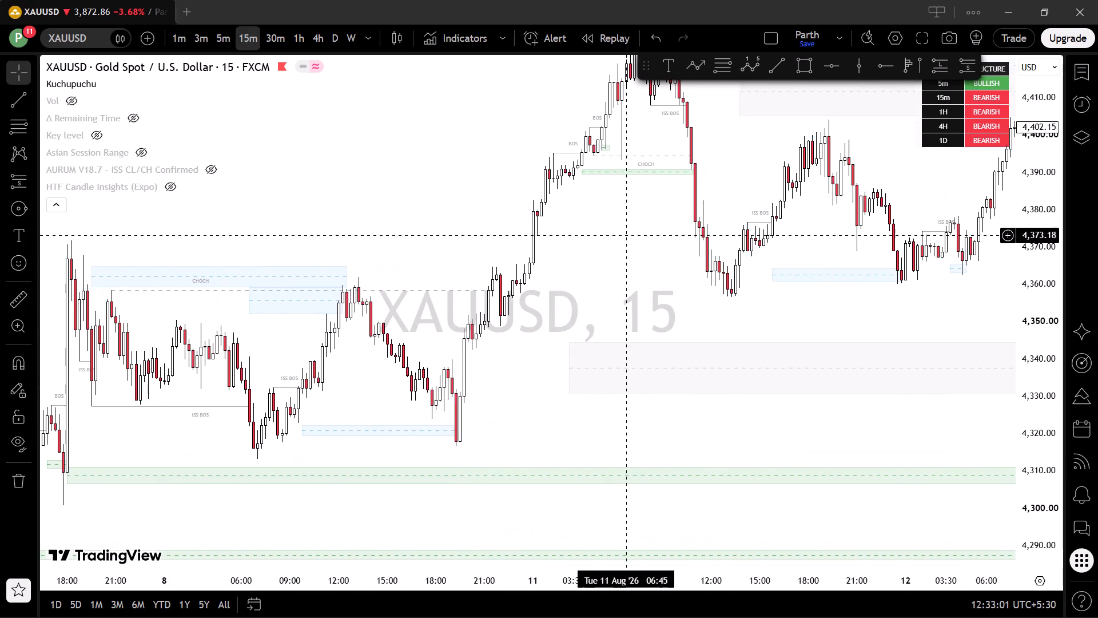
left_click_drag(599, 267, 495, 370)
scroll(495, 359, "up", 1)
left_click_drag(454, 359, 523, 350)
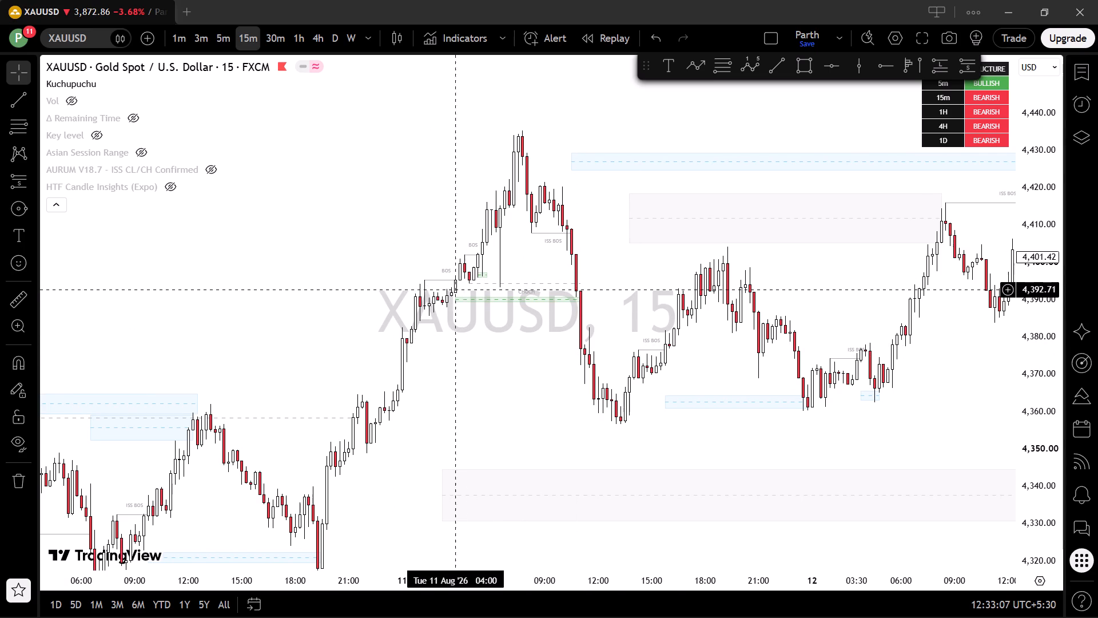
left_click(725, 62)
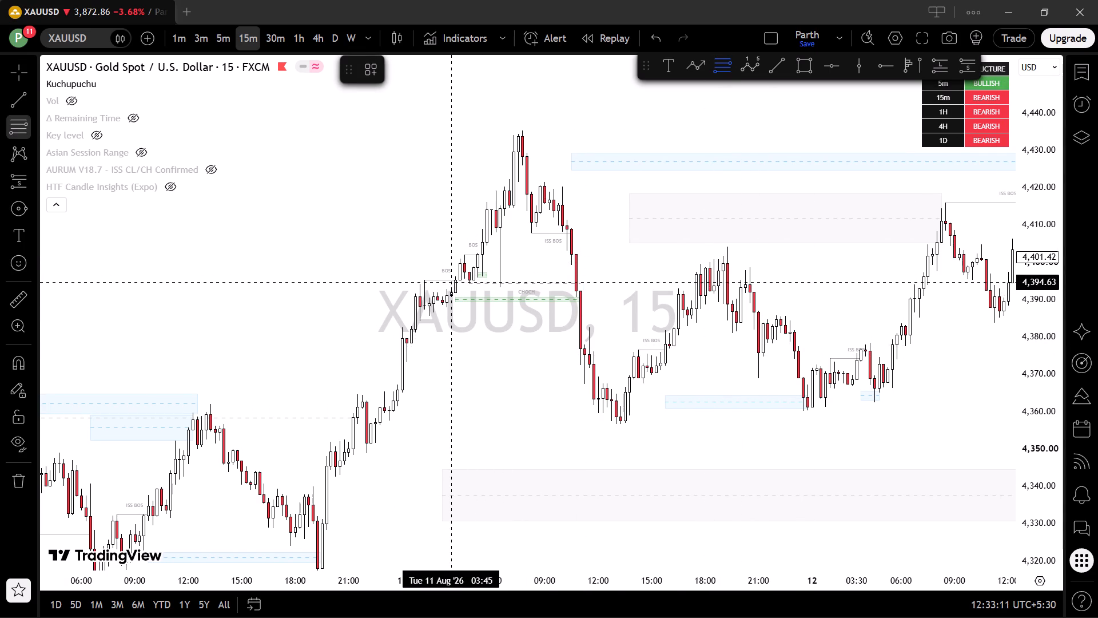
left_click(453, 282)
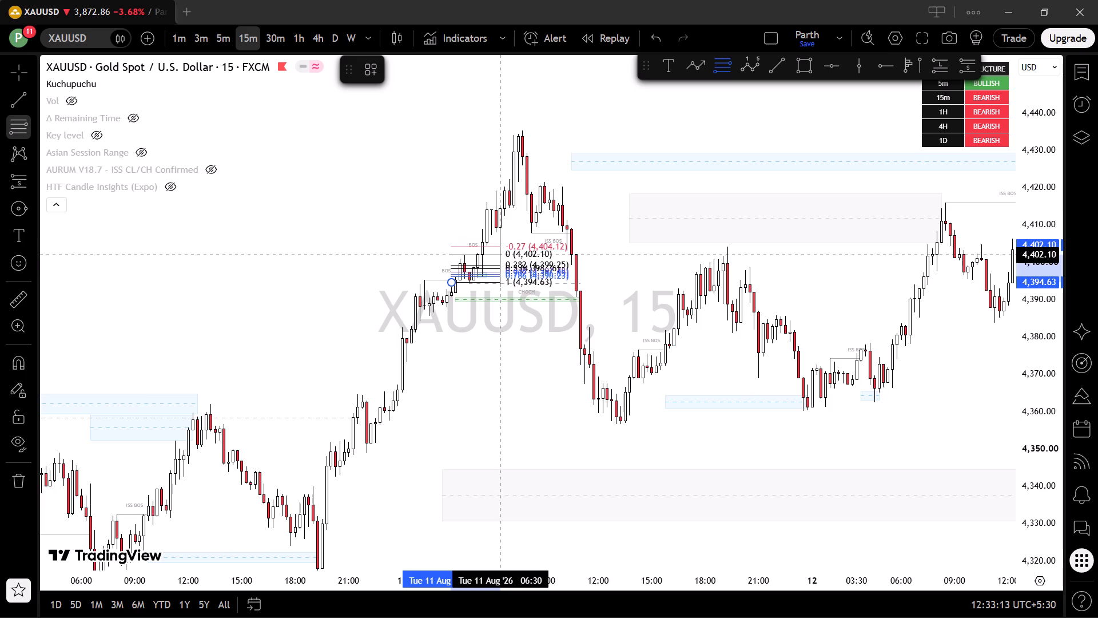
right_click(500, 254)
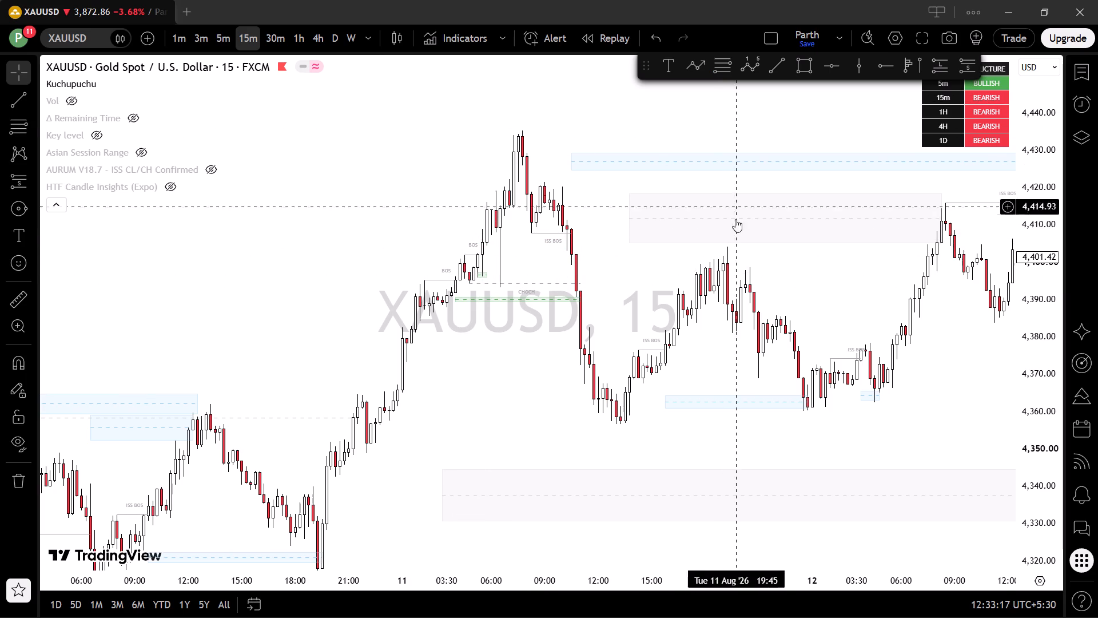
Examine the swings and zones from 11 August through the 13 August high and the stepwise move into 14 August.
left_click_drag(706, 271, 518, 217)
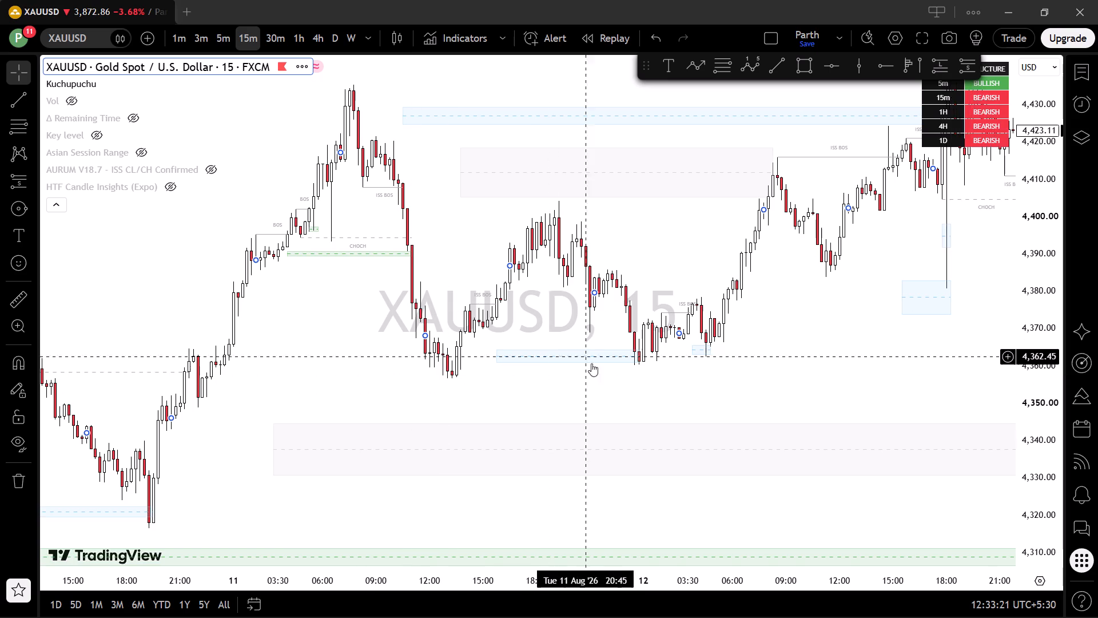
left_click_drag(882, 191, 717, 268)
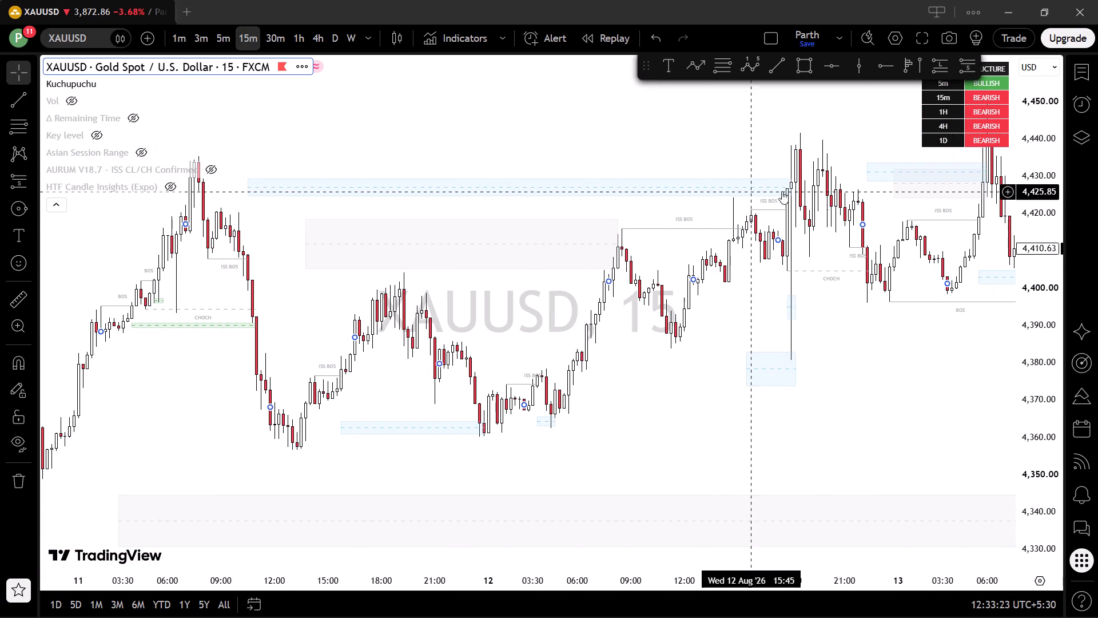
left_click_drag(793, 199, 735, 192)
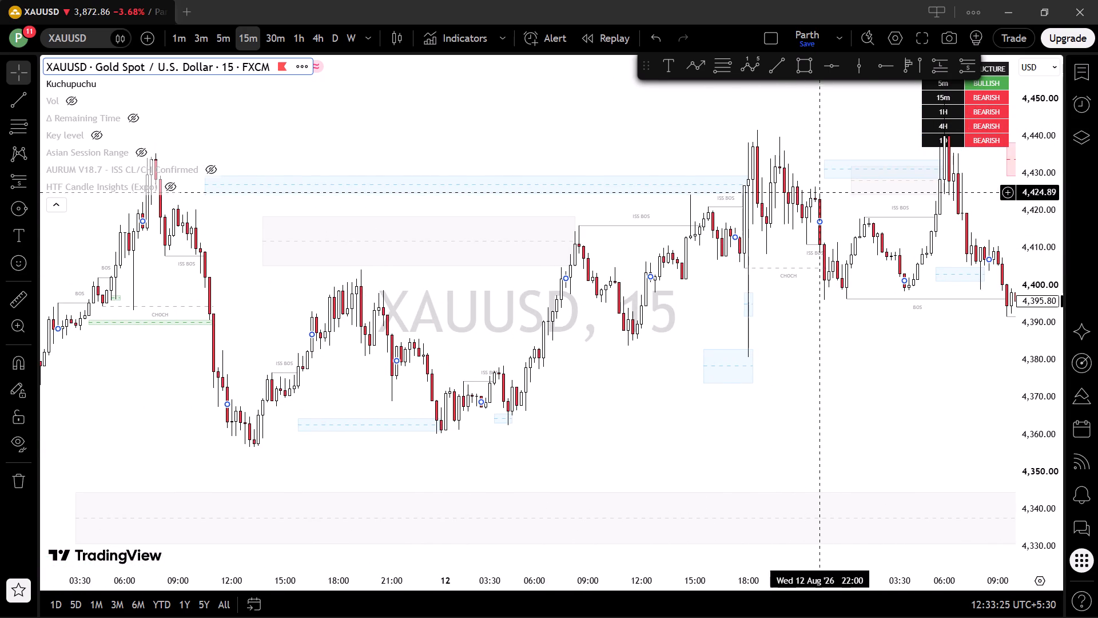
left_click_drag(352, 314, 441, 319)
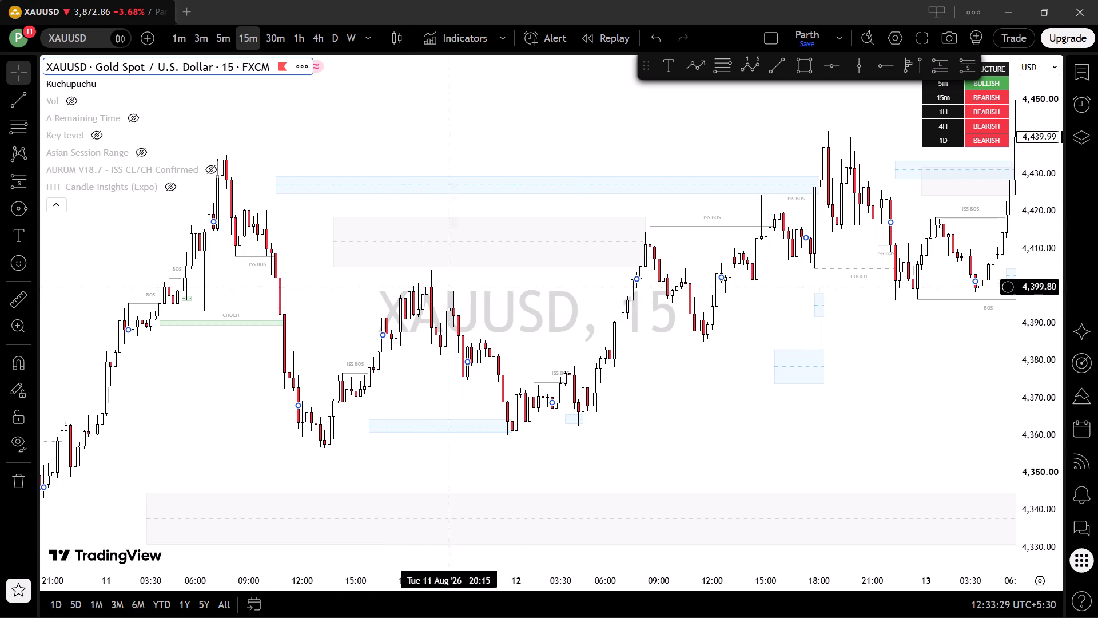
left_click_drag(722, 257, 445, 299)
left_click_drag(476, 395, 493, 394)
left_click_drag(536, 395, 395, 397)
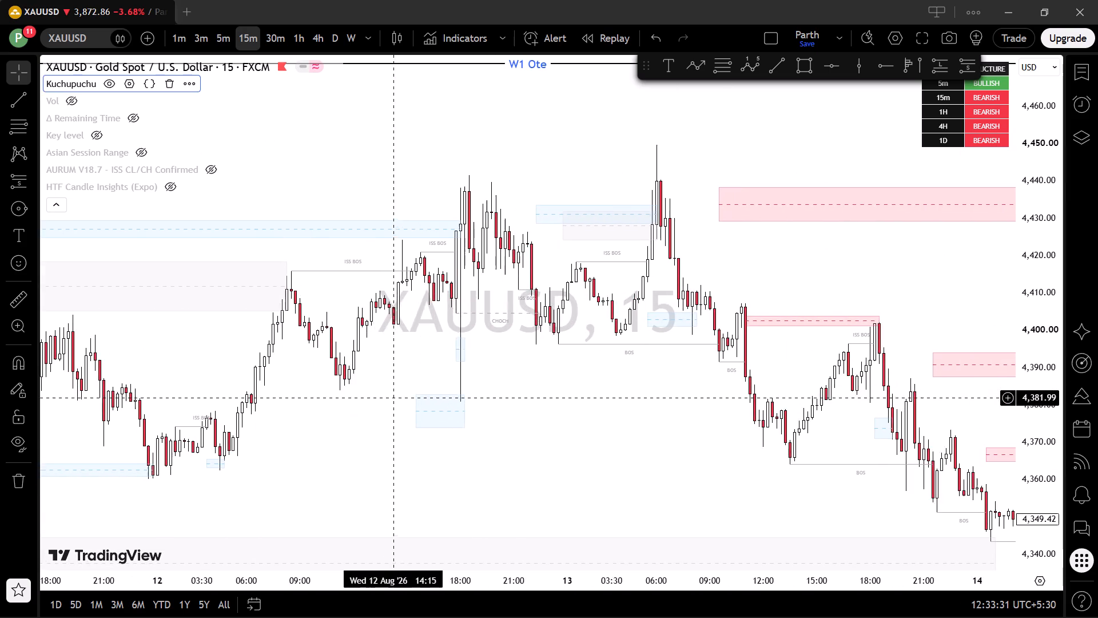
left_click_drag(600, 355, 375, 334)
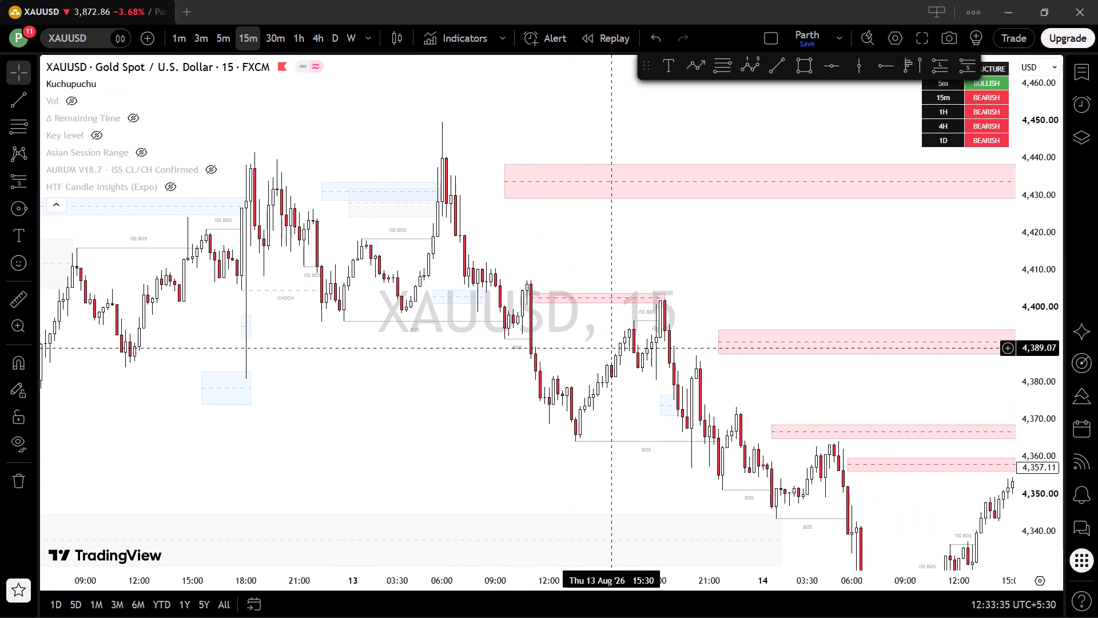
left_click_drag(869, 393, 818, 344)
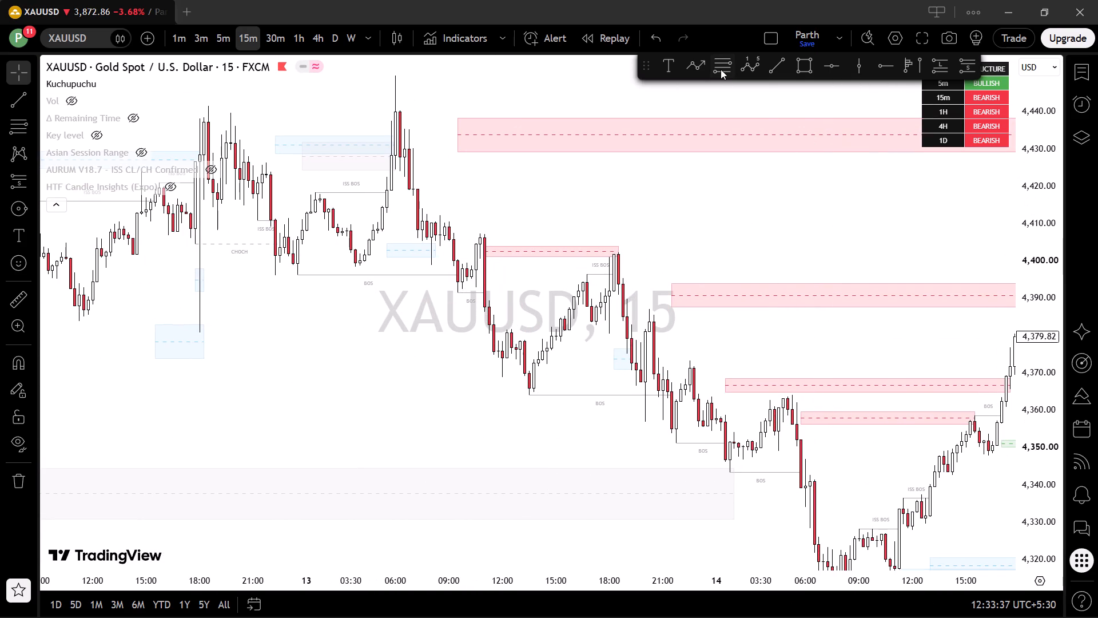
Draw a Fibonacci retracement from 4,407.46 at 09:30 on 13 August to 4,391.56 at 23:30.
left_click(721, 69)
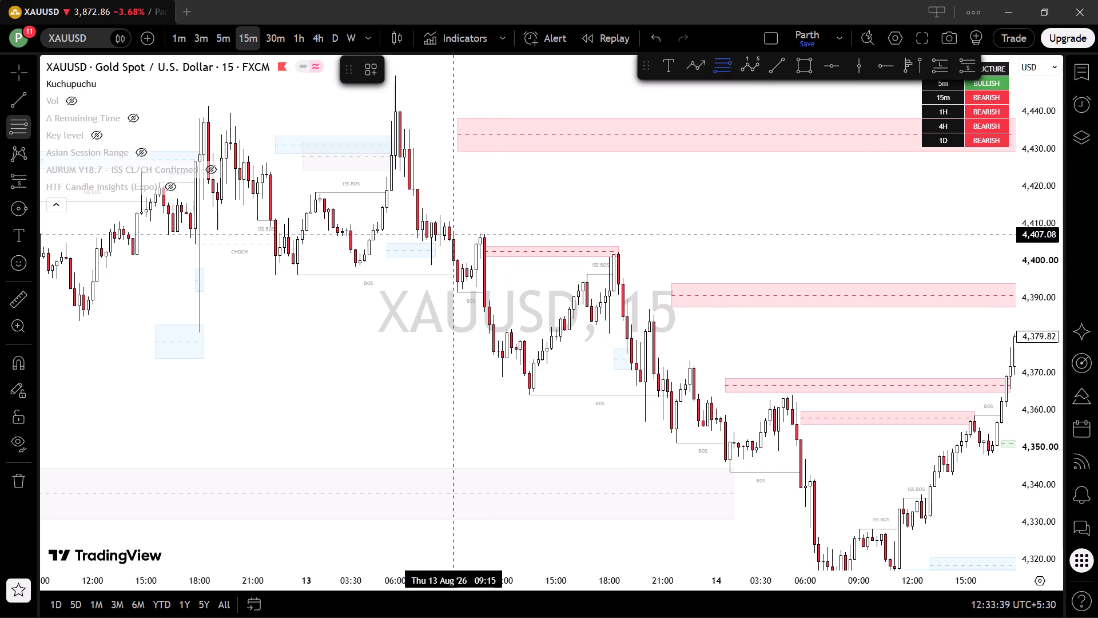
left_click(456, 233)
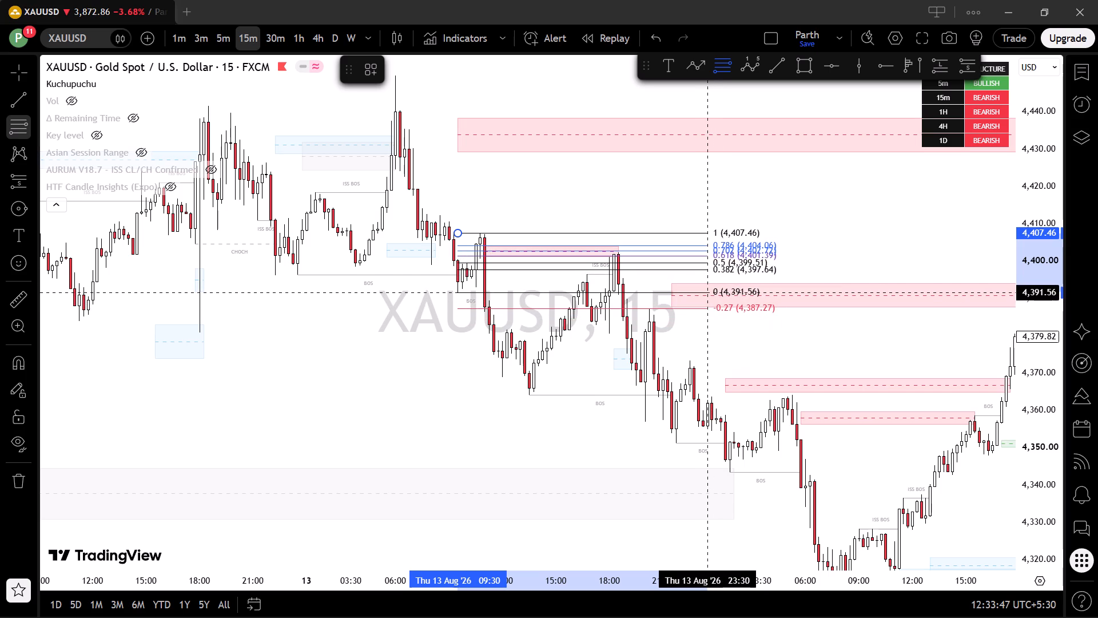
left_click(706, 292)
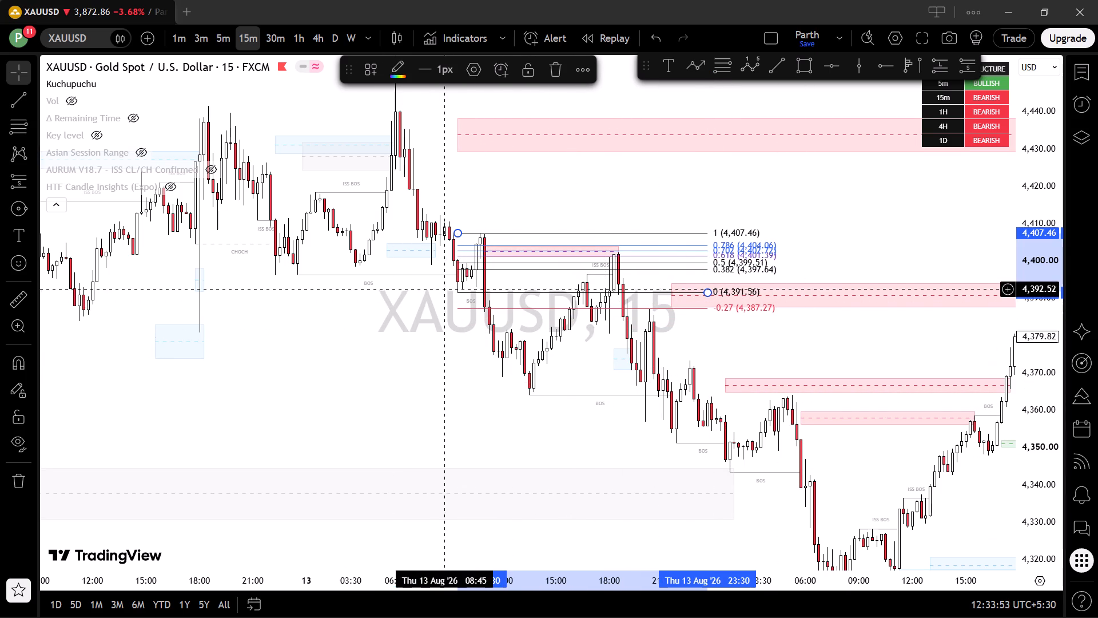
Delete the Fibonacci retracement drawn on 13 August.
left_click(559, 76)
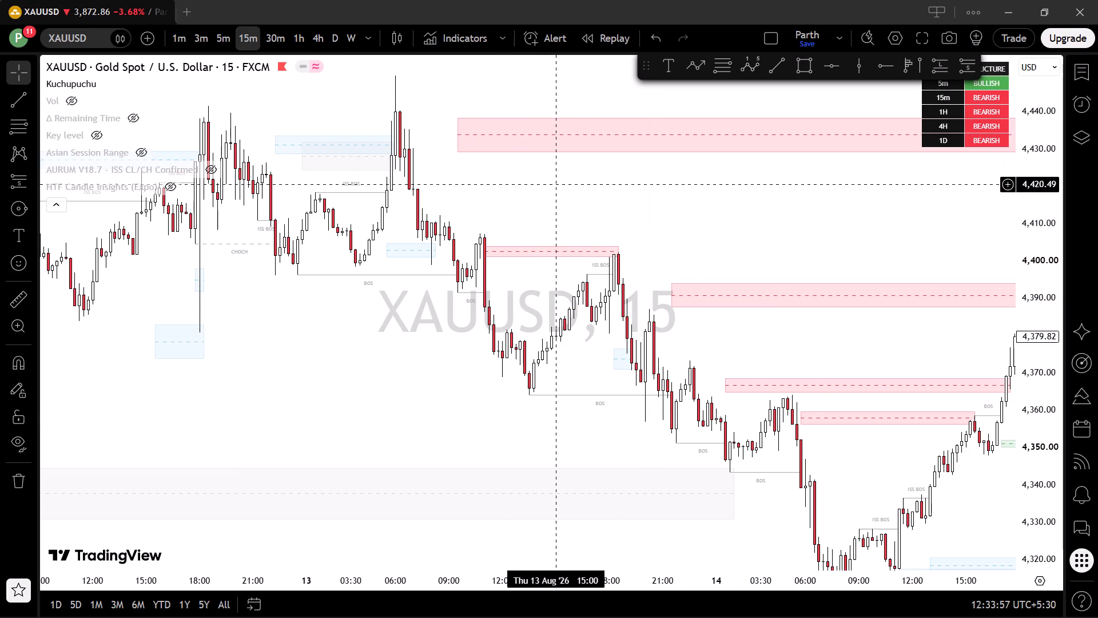
Examine the 14 August low, the move through the supply zones above it, and the 17 August swings.
left_click_drag(839, 220, 817, 215)
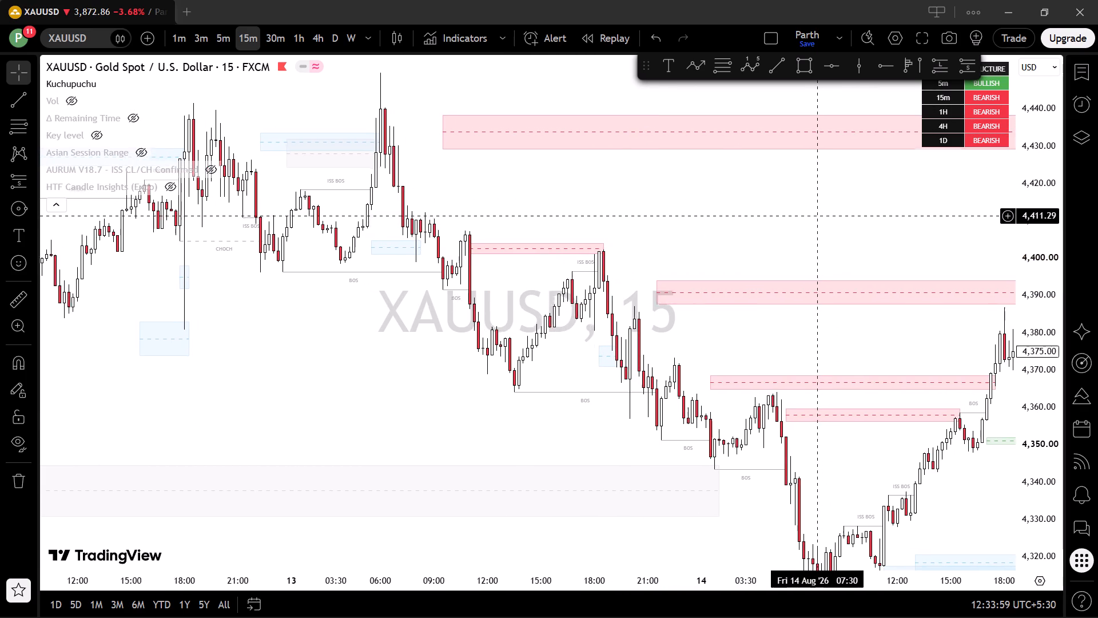
left_click_drag(817, 215, 814, 213)
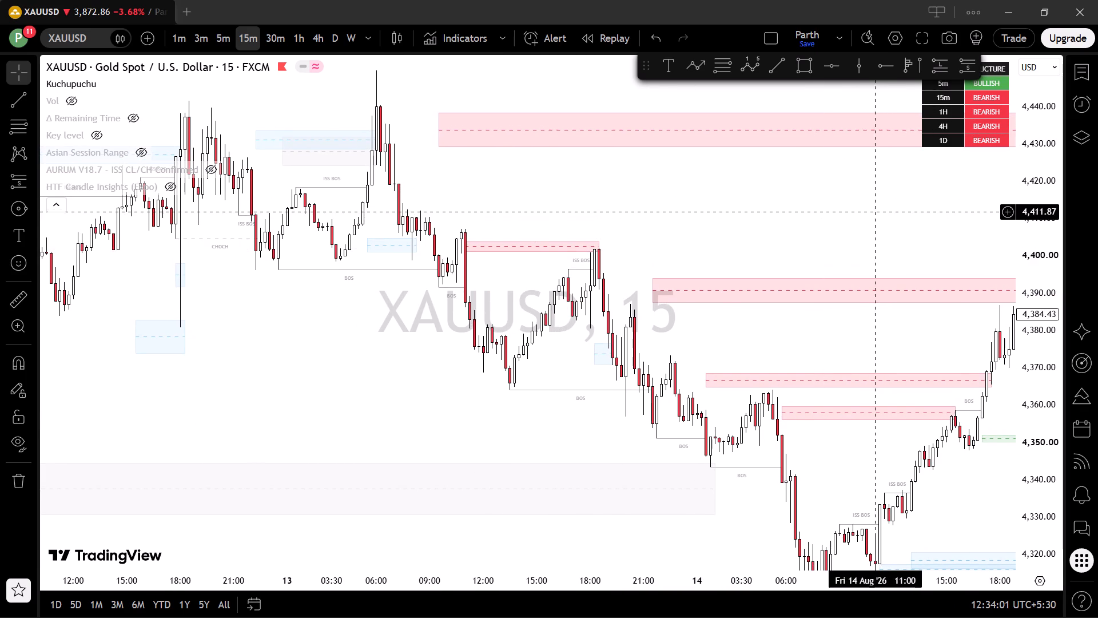
left_click_drag(868, 210, 643, 130)
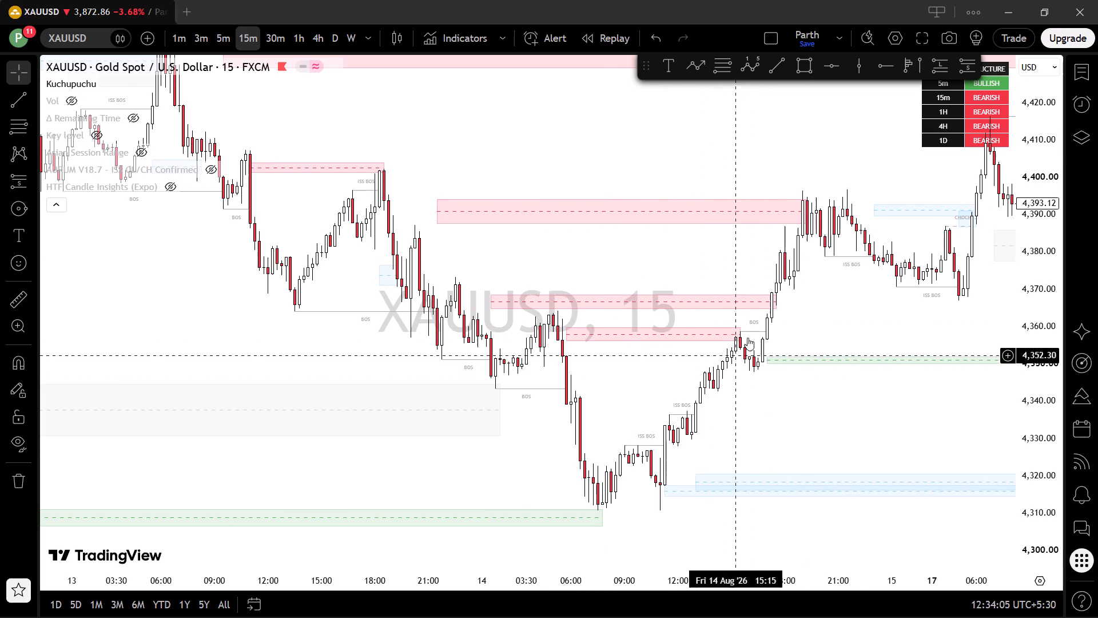
left_click_drag(787, 240, 761, 240)
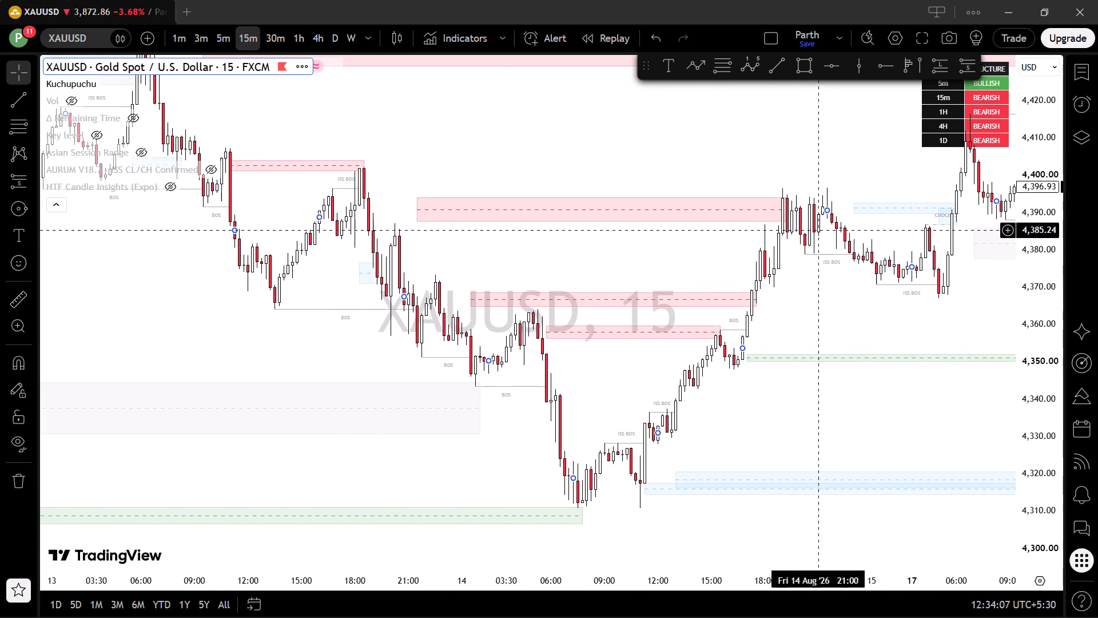
left_click_drag(811, 225, 530, 338)
scroll(562, 326, "down", 1)
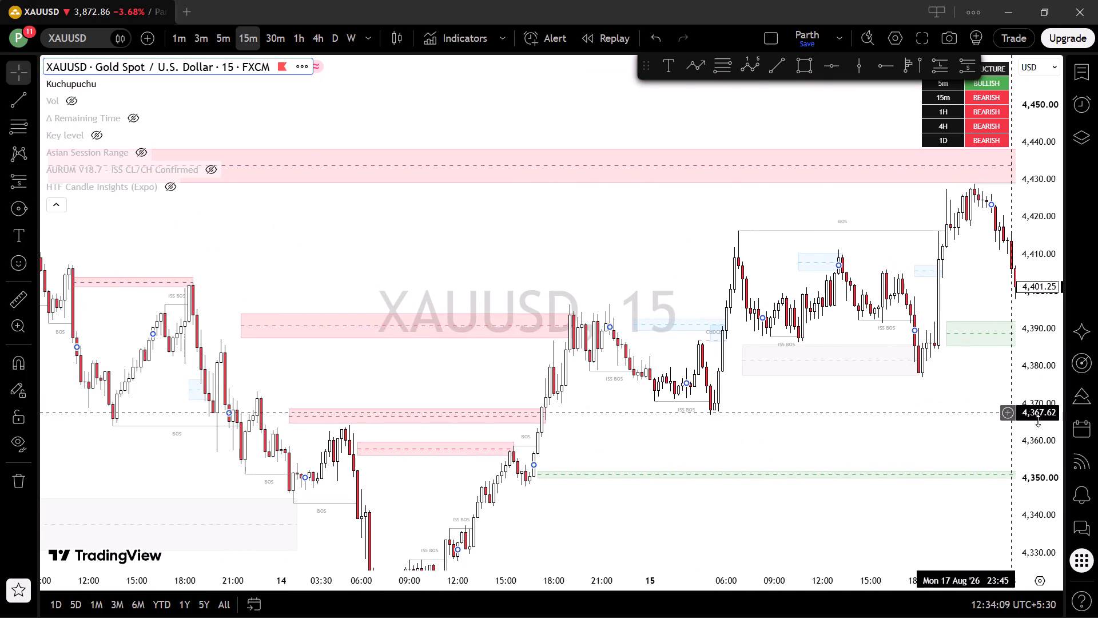
left_click_drag(1045, 425, 1013, 245)
left_click_drag(922, 278, 782, 161)
scroll(699, 278, "up", 2)
left_click_drag(612, 343, 636, 372)
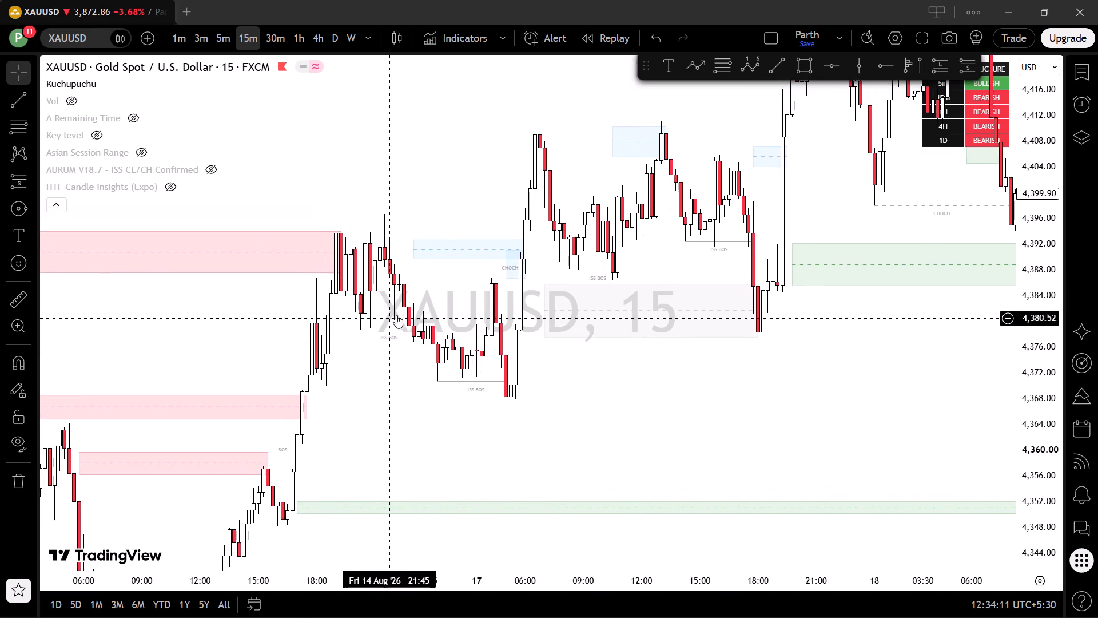
left_click_drag(612, 234, 418, 299)
left_click_drag(1036, 215, 992, 387)
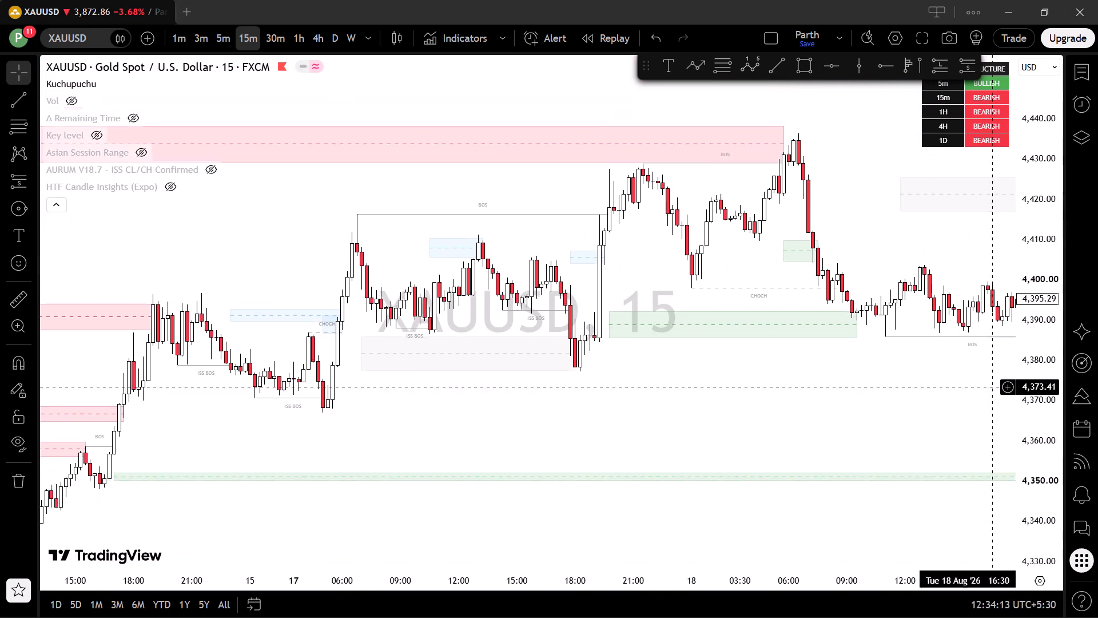
left_click_drag(781, 382, 917, 412)
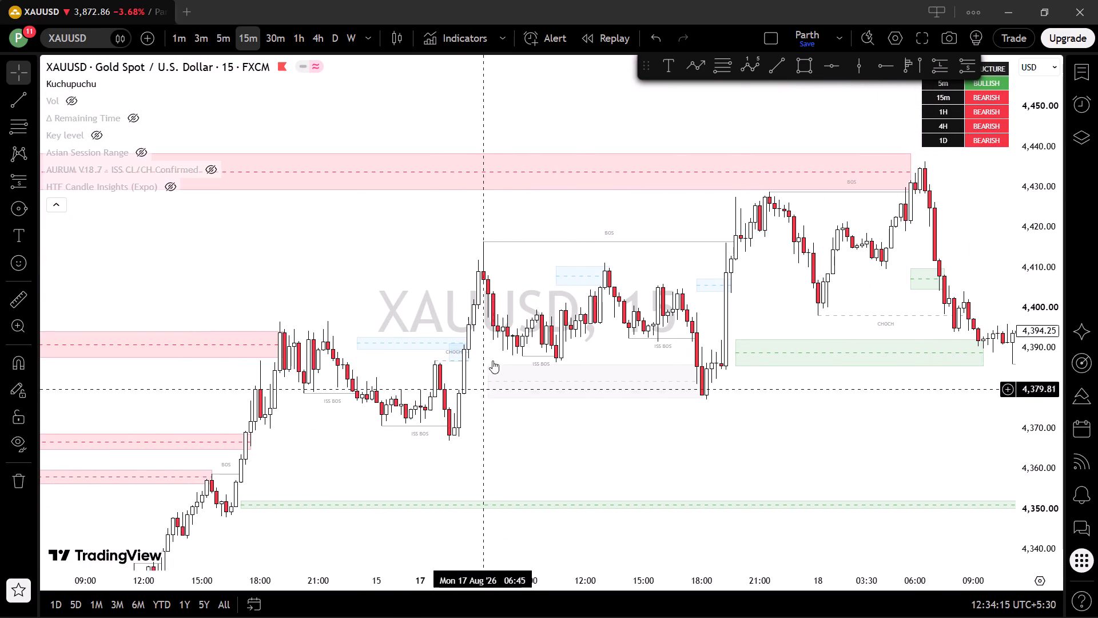
left_click_drag(718, 262, 547, 230)
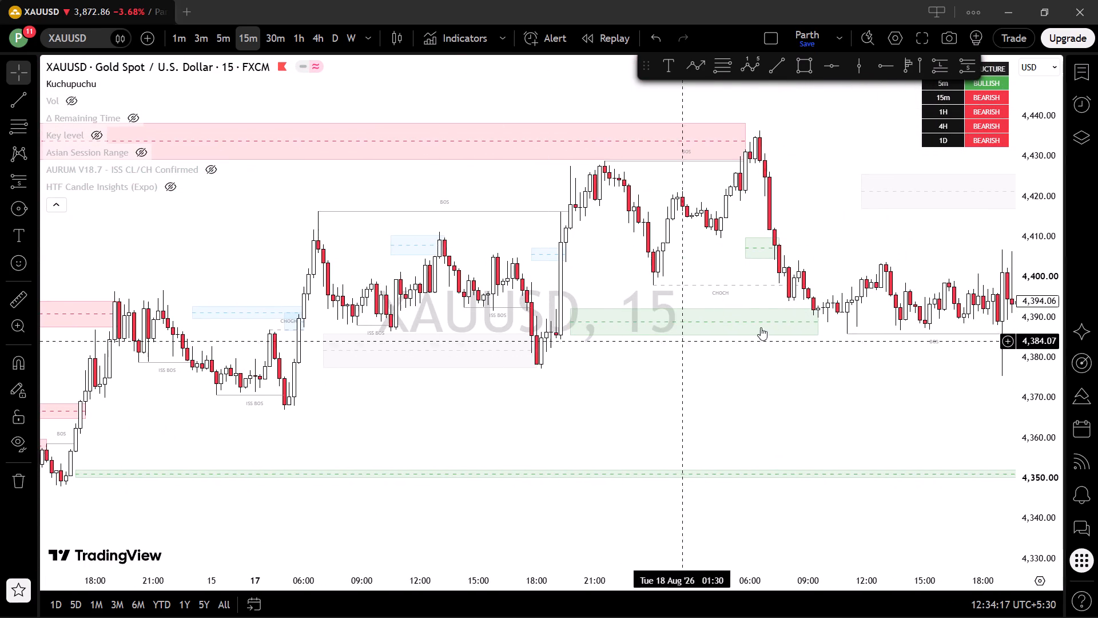
Examine the 18 August swing high and supply zones, the 19 August lows and the move toward the W1 Ote line.
scroll(802, 331, "down", 1)
left_click_drag(907, 234, 759, 248)
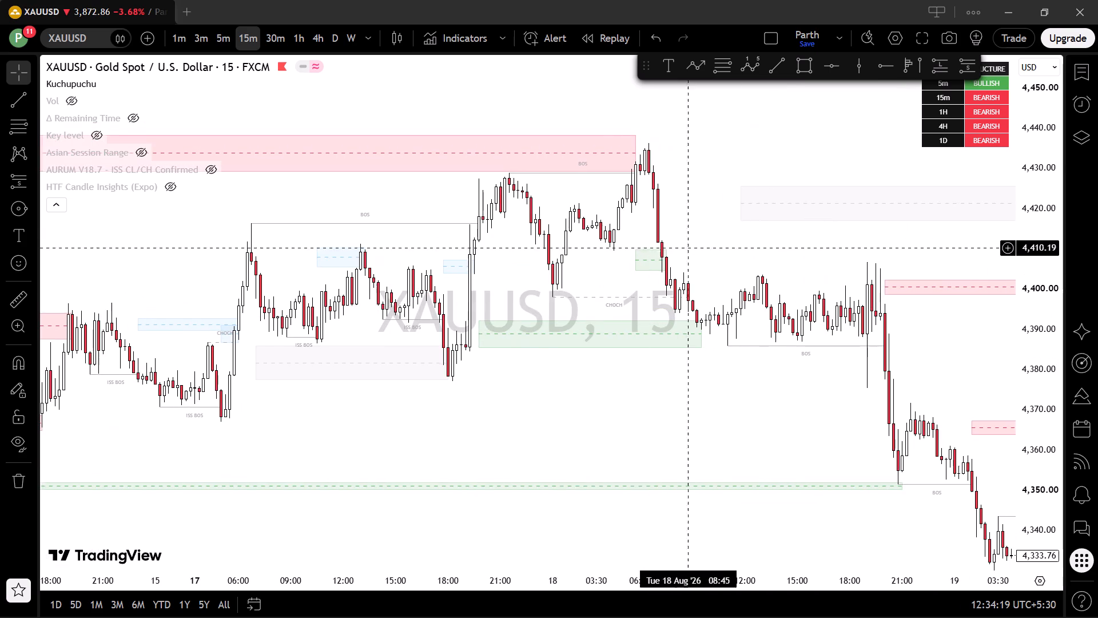
left_click_drag(922, 220, 777, 173)
left_click_drag(688, 209, 723, 241)
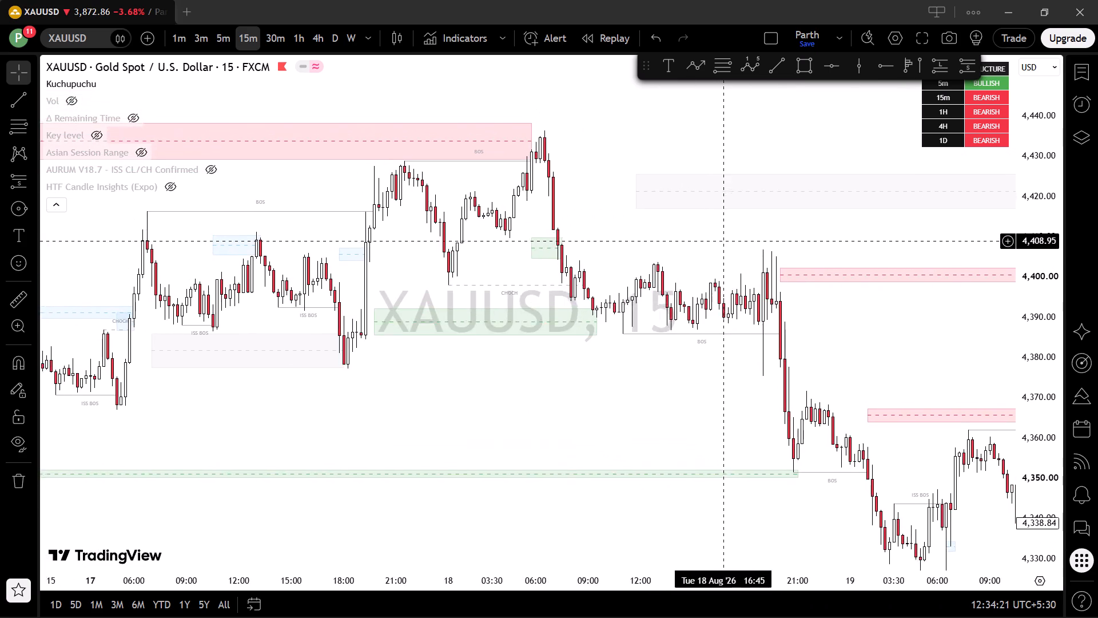
left_click_drag(723, 241, 556, 177)
left_click_drag(559, 307, 463, 278)
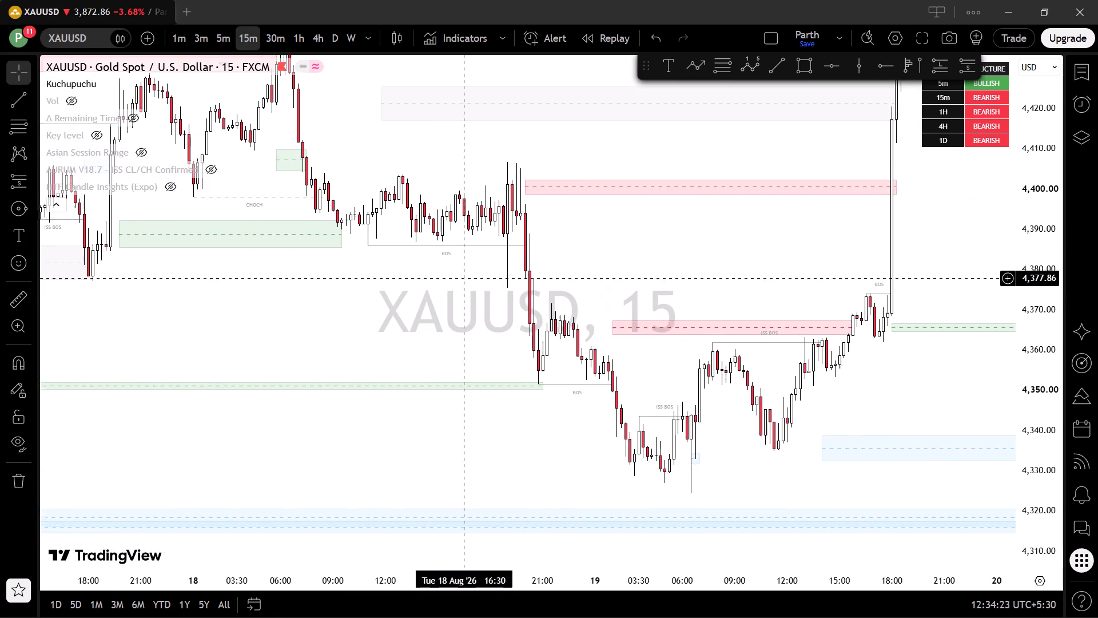
left_click_drag(463, 278, 443, 353)
left_click_drag(651, 326, 571, 201)
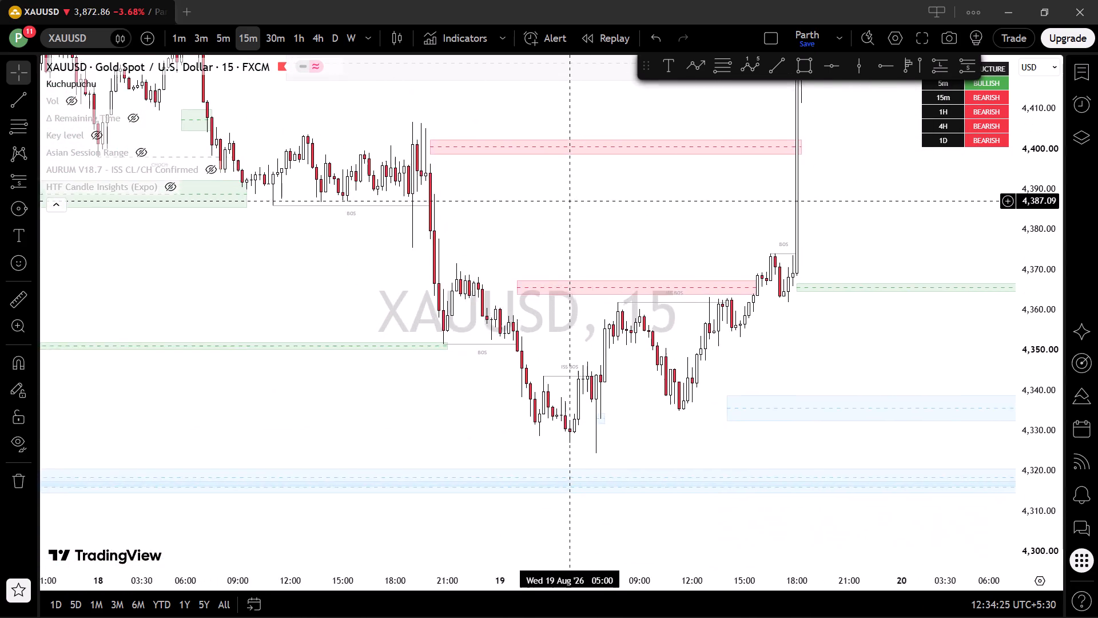
left_click_drag(571, 201, 457, 259)
left_click_drag(840, 188, 624, 406)
left_click_drag(724, 213, 726, 431)
scroll(691, 422, "up", 2)
left_click_drag(666, 421, 677, 421)
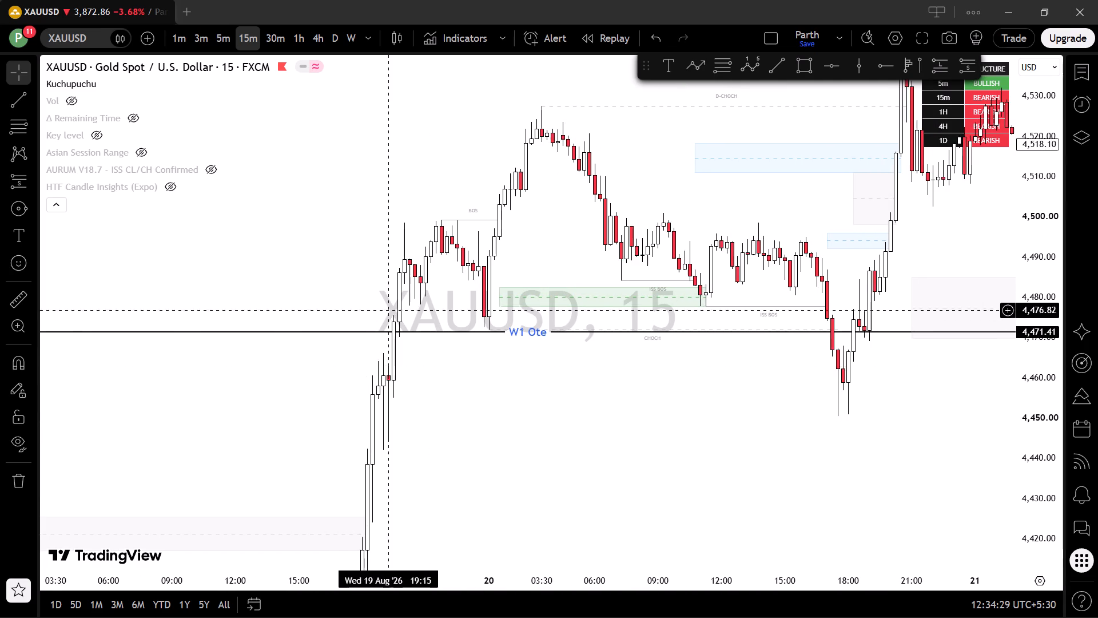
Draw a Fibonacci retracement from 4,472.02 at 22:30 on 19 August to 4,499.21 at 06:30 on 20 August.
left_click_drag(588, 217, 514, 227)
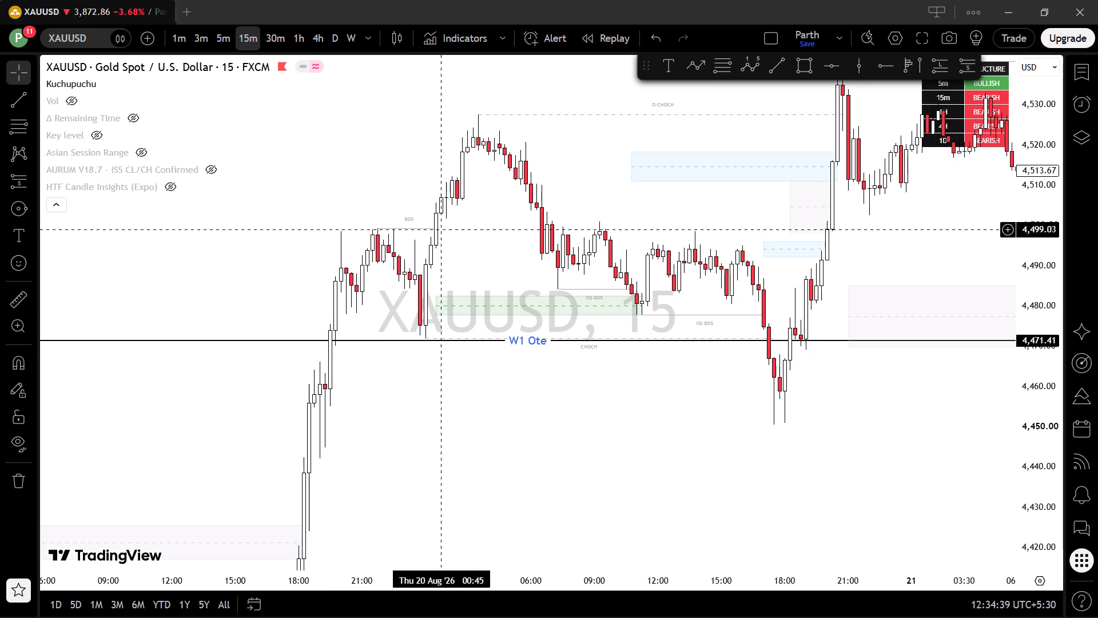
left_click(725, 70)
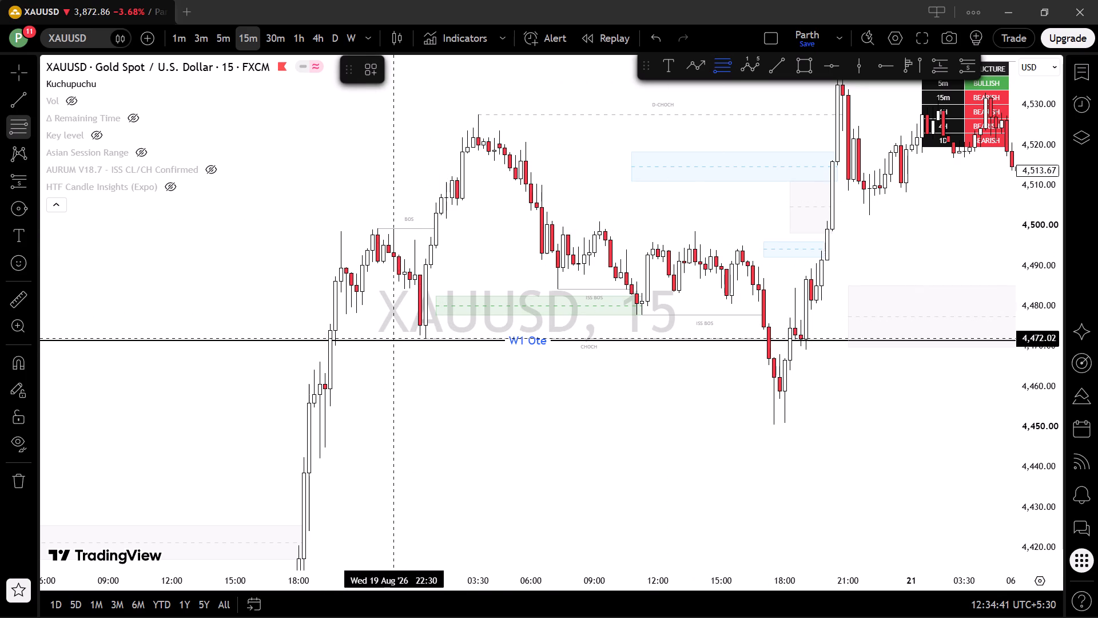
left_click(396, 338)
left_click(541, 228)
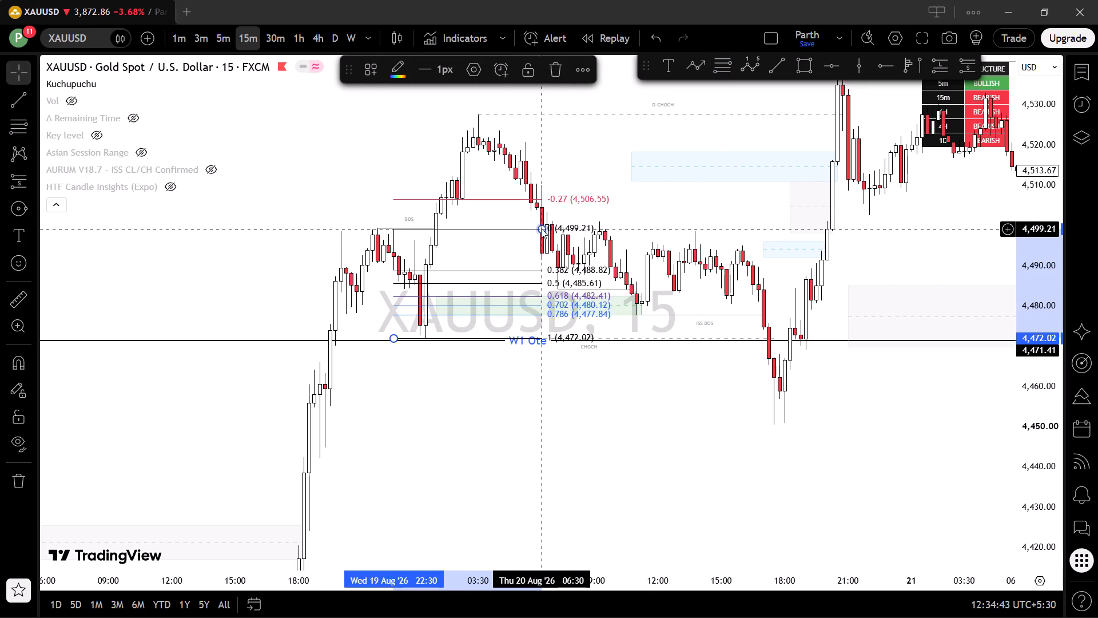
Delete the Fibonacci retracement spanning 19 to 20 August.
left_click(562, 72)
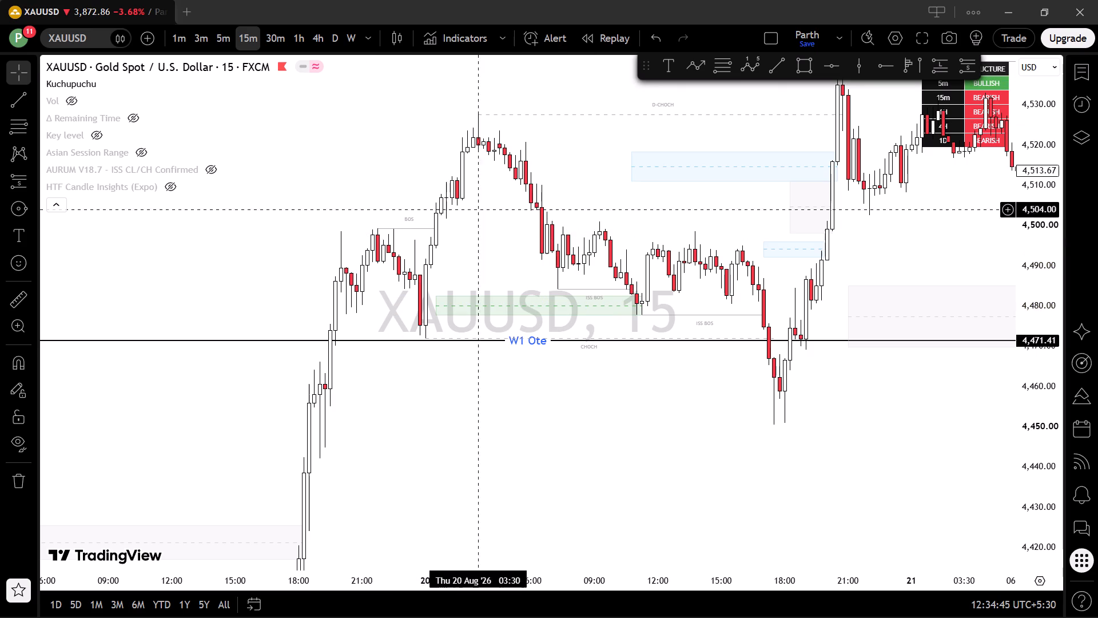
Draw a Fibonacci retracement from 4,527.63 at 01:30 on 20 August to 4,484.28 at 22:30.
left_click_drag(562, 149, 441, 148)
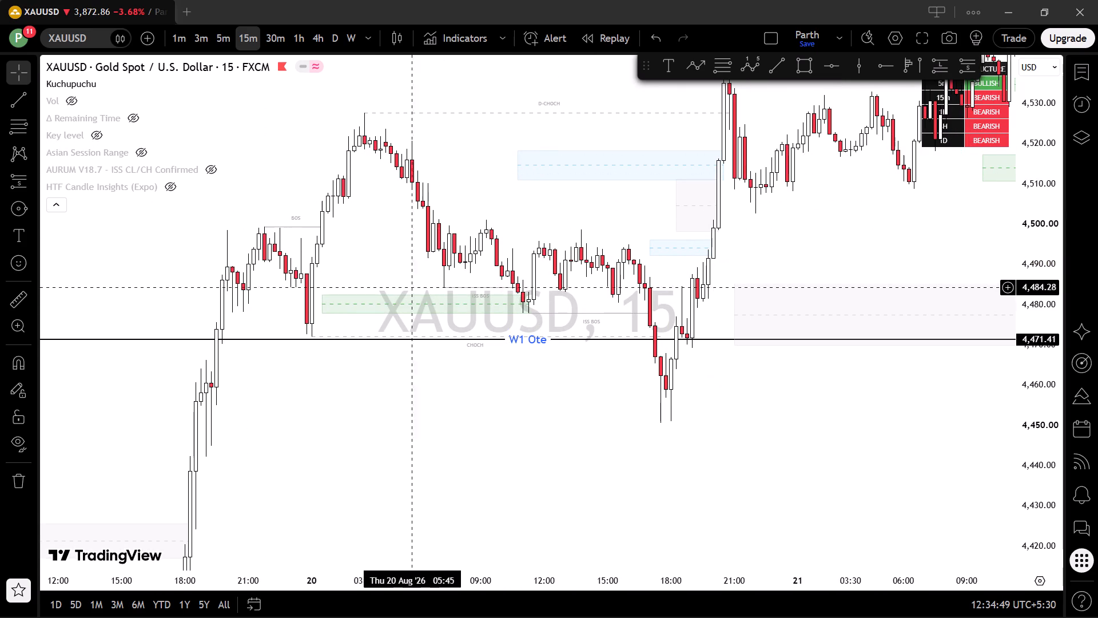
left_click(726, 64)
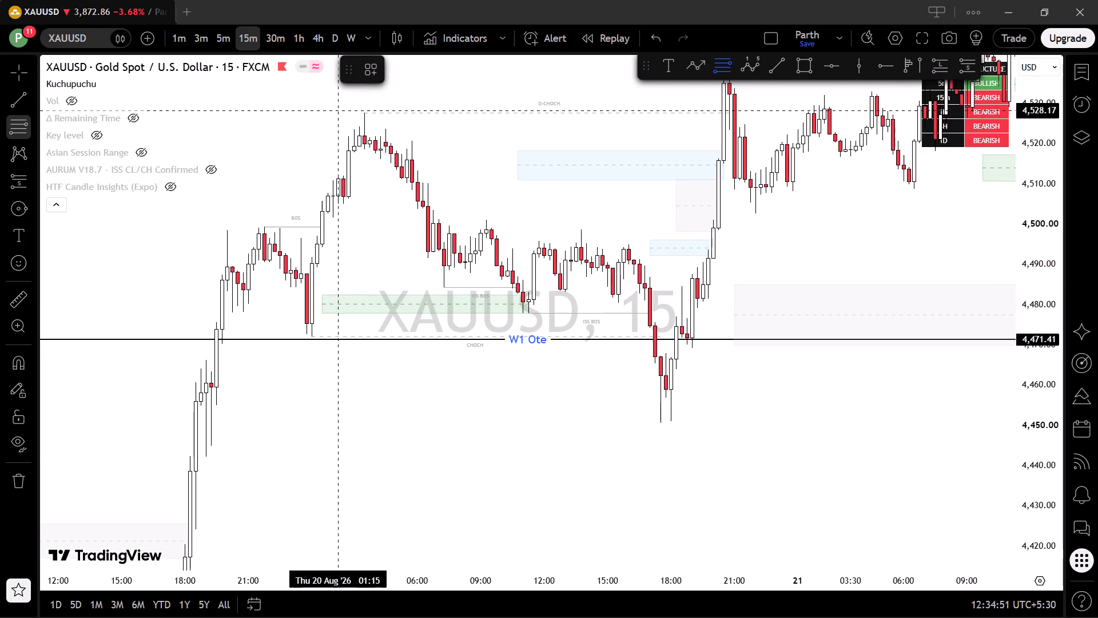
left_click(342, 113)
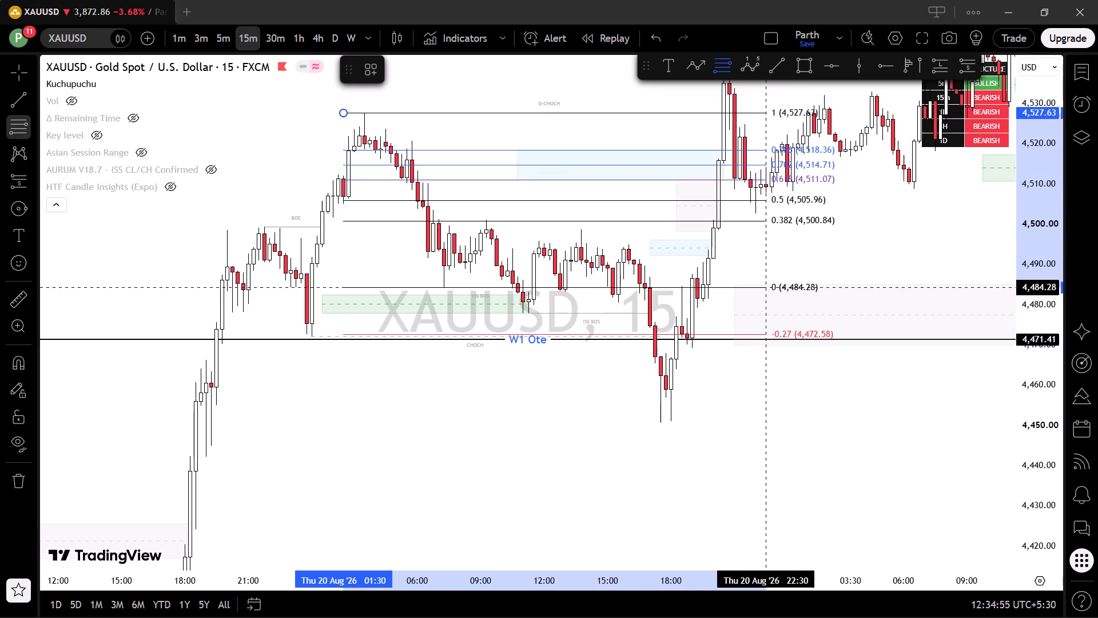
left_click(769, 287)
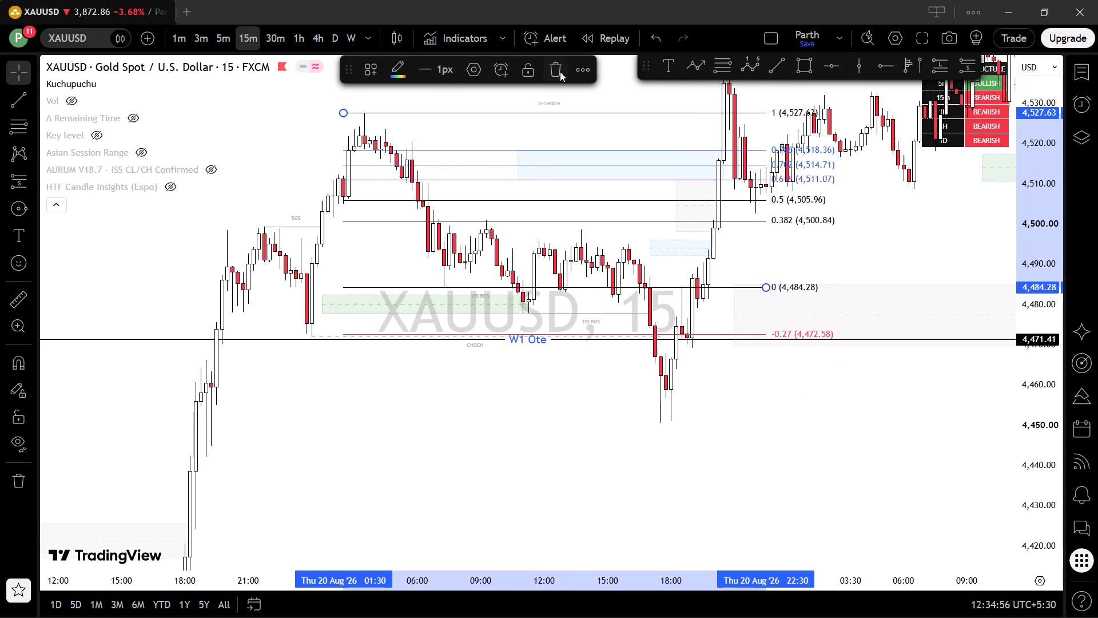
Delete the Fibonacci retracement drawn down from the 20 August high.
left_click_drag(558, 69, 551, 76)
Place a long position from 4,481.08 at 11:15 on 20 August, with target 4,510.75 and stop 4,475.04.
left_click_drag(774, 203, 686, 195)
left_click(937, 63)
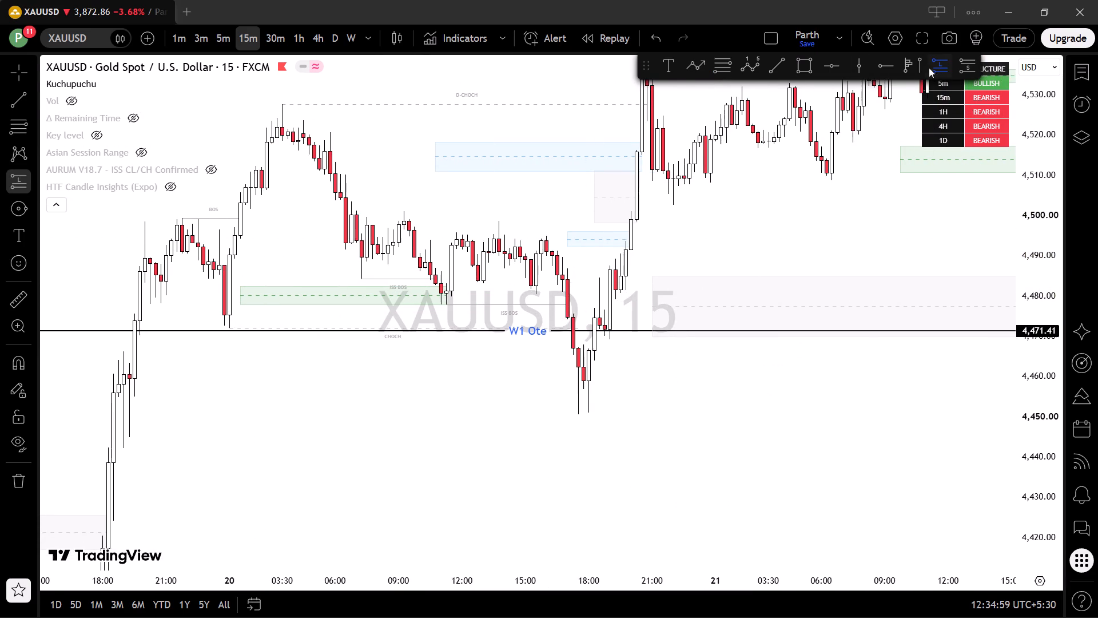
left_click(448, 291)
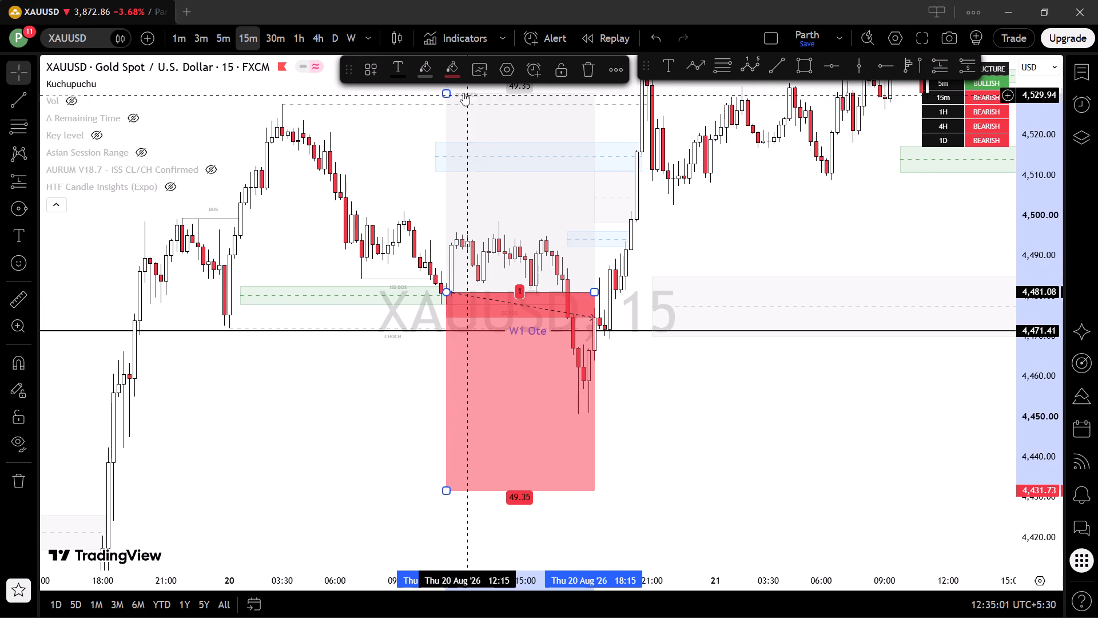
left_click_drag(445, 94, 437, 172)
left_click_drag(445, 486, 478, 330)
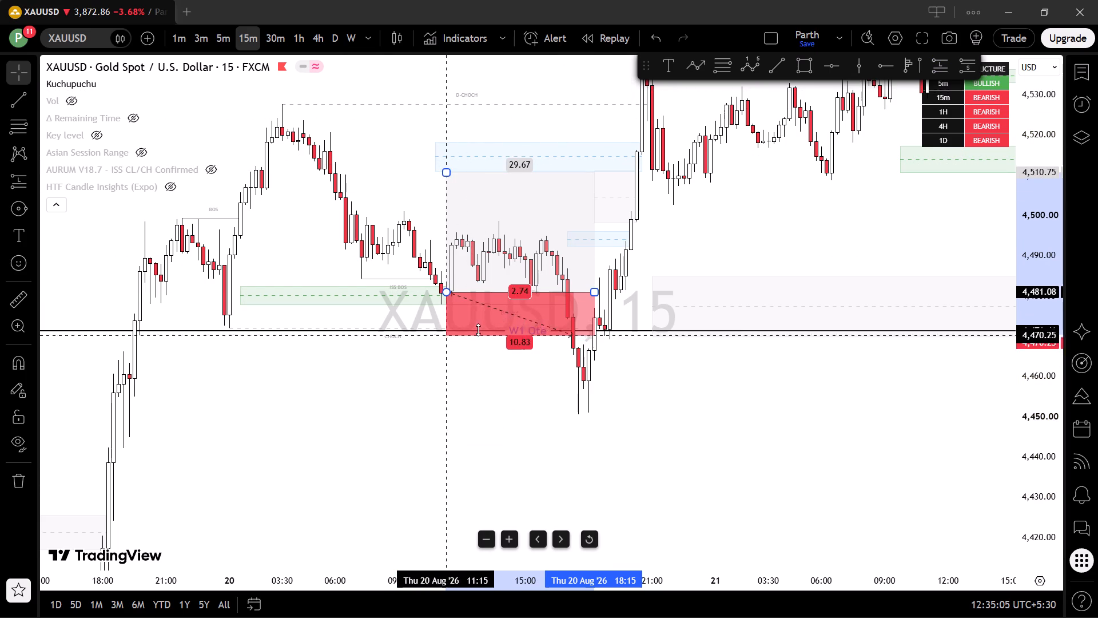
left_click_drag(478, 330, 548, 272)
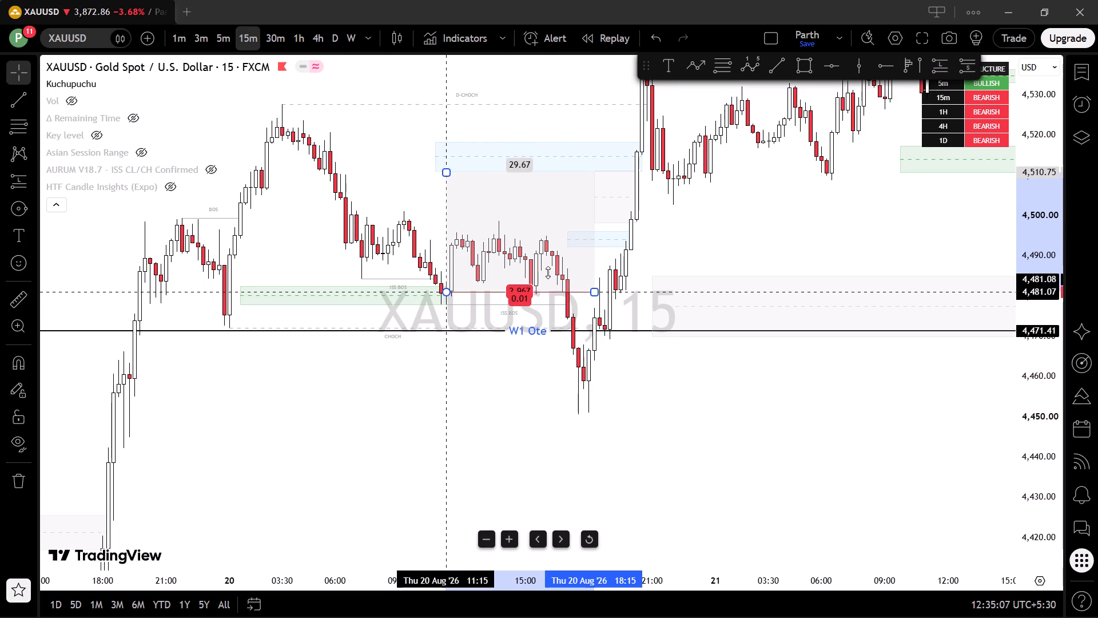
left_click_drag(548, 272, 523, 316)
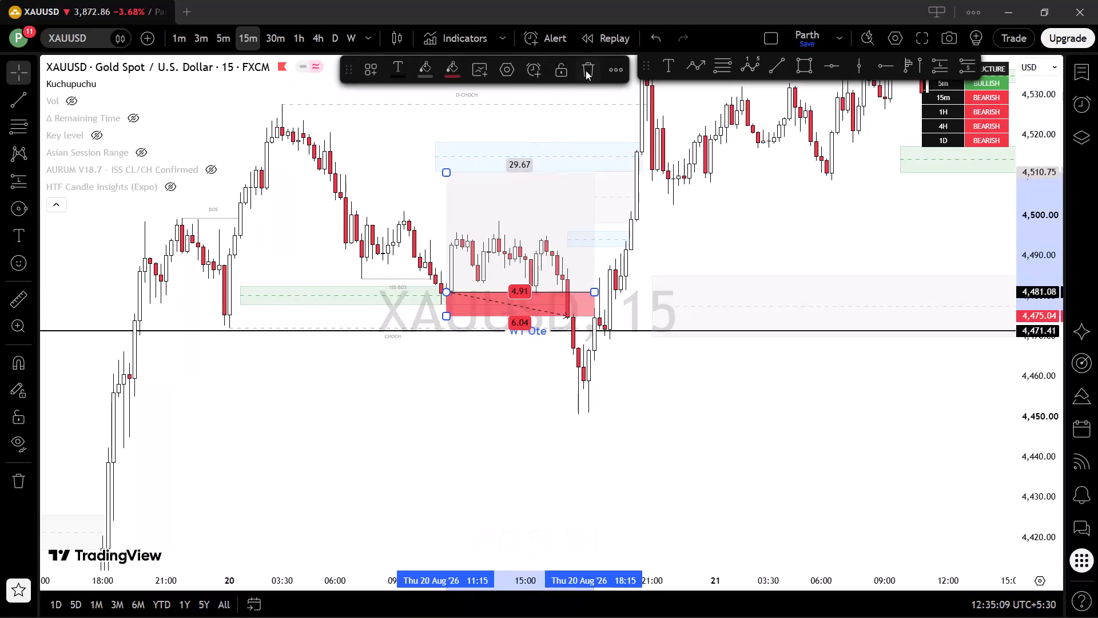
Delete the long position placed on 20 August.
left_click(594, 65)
Examine the rally from the 20 August low through 21 August into 24 August, including its structure breaks and demand zones.
scroll(508, 306, "down", 4)
scroll(617, 285, "up", 3)
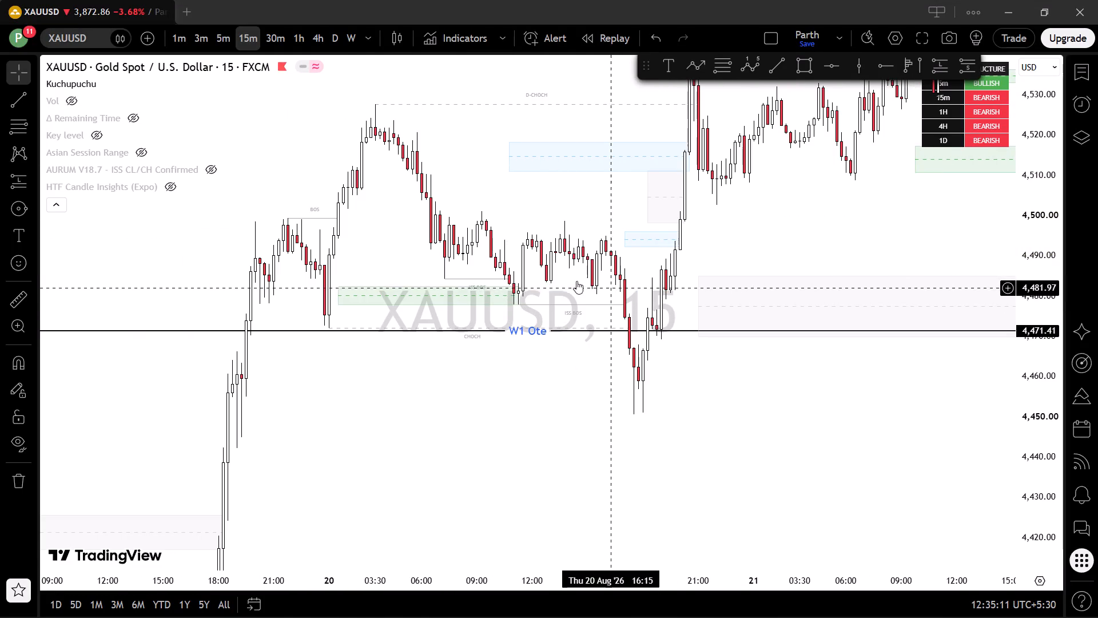
left_click_drag(813, 251, 679, 291)
left_click_drag(652, 263, 602, 302)
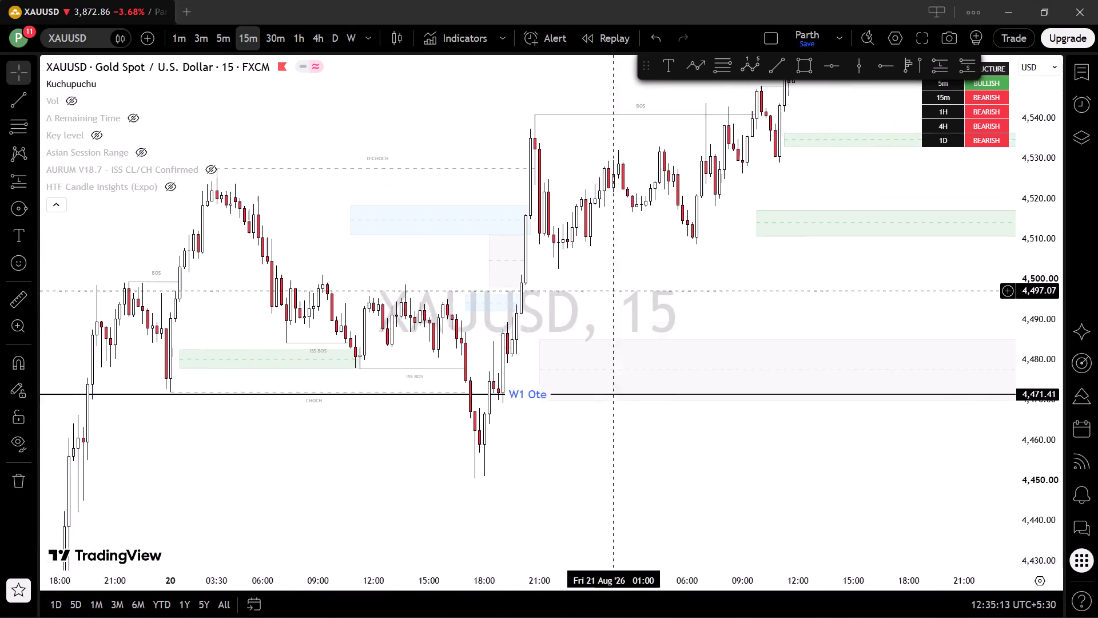
left_click_drag(602, 302, 439, 385)
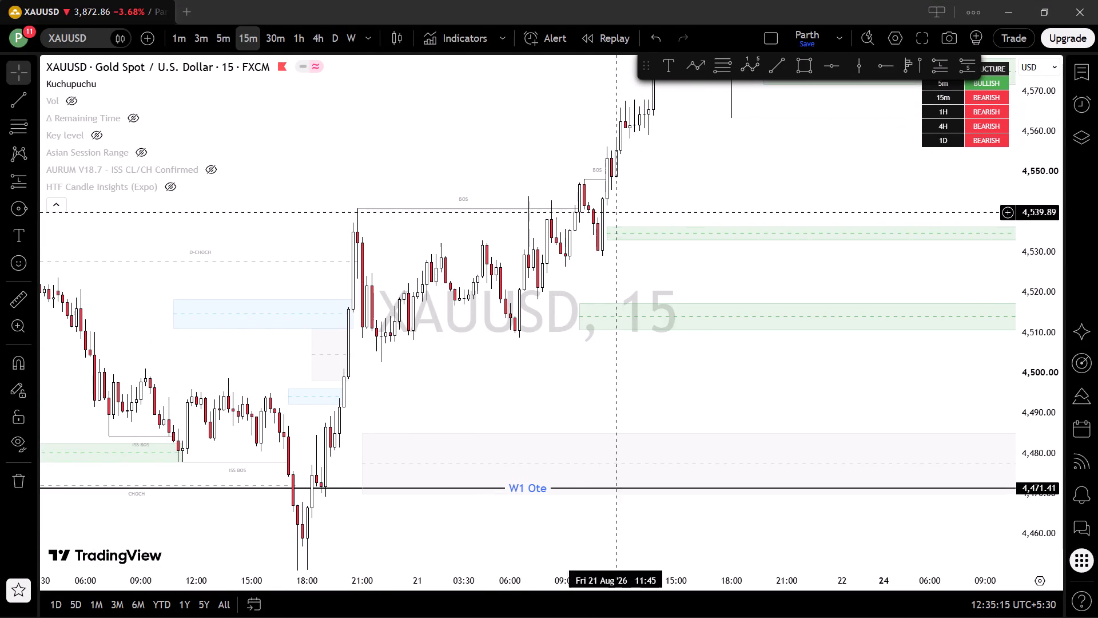
left_click_drag(692, 174, 492, 405)
left_click_drag(702, 179, 538, 296)
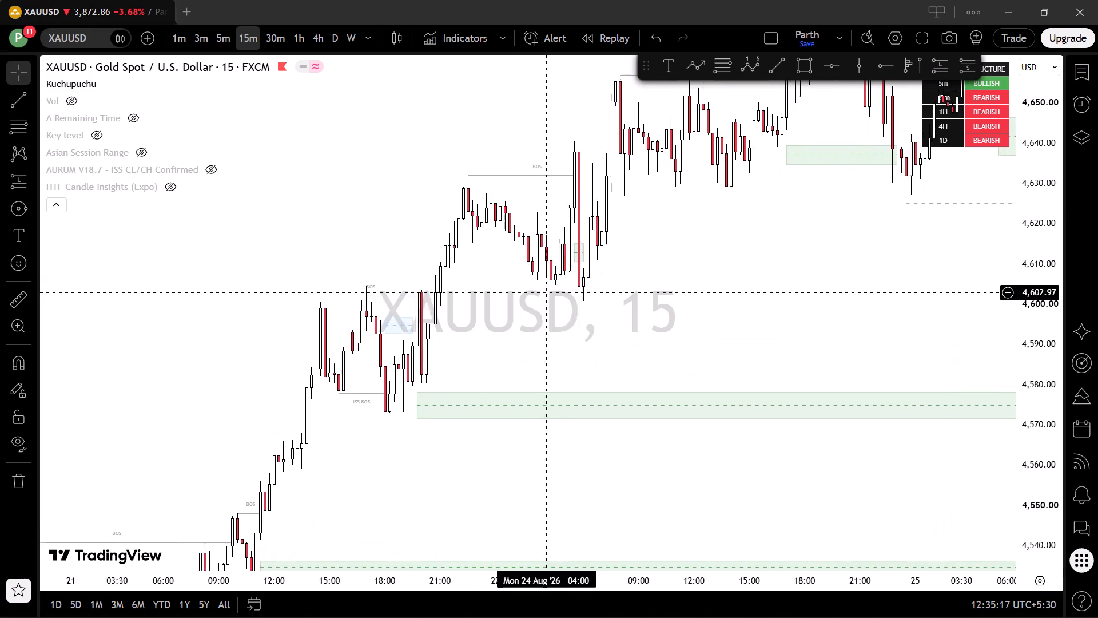
left_click_drag(538, 296, 535, 298)
scroll(572, 284, "up", 1)
left_click_drag(507, 282, 644, 244)
left_click_drag(547, 299, 584, 279)
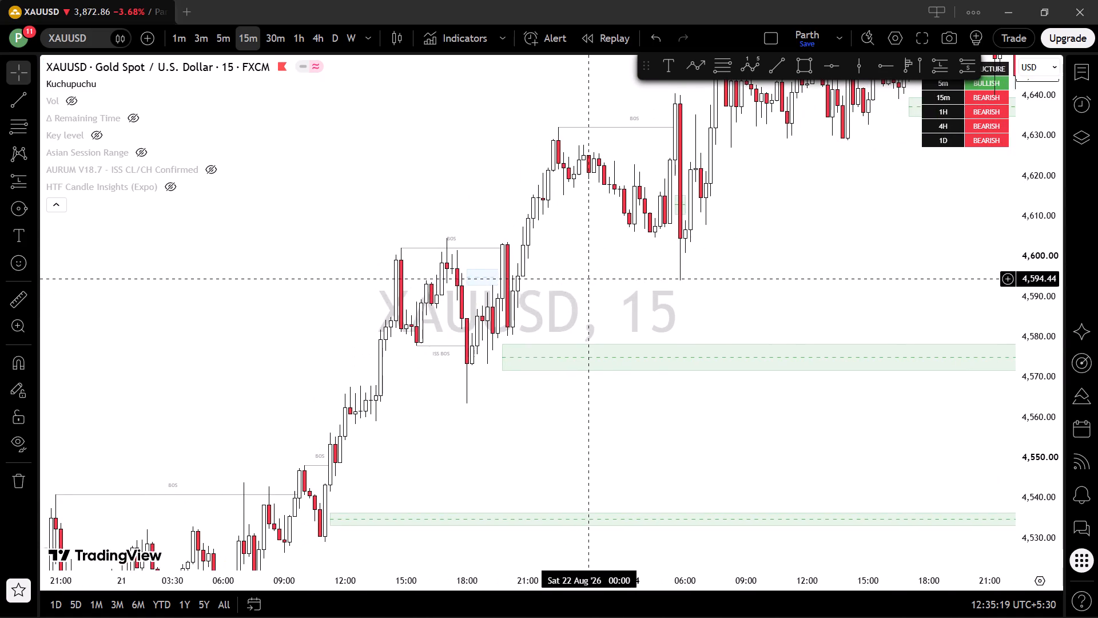
left_click_drag(584, 279, 585, 279)
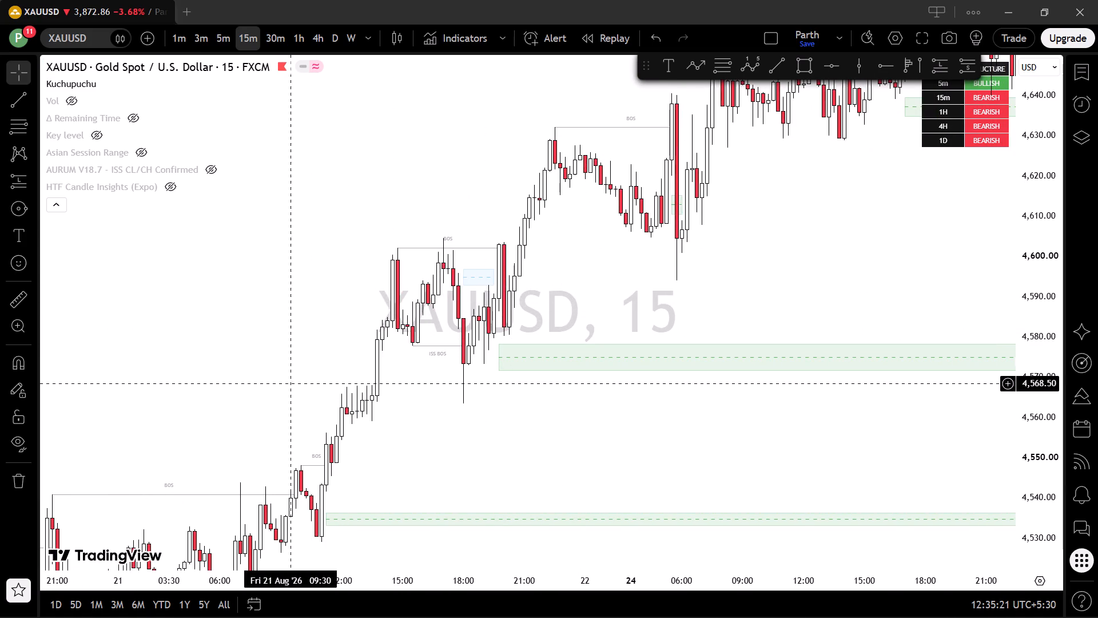
Examine the swings, structure breaks and zones from 24 August through 26 August.
left_click_drag(464, 316, 308, 441)
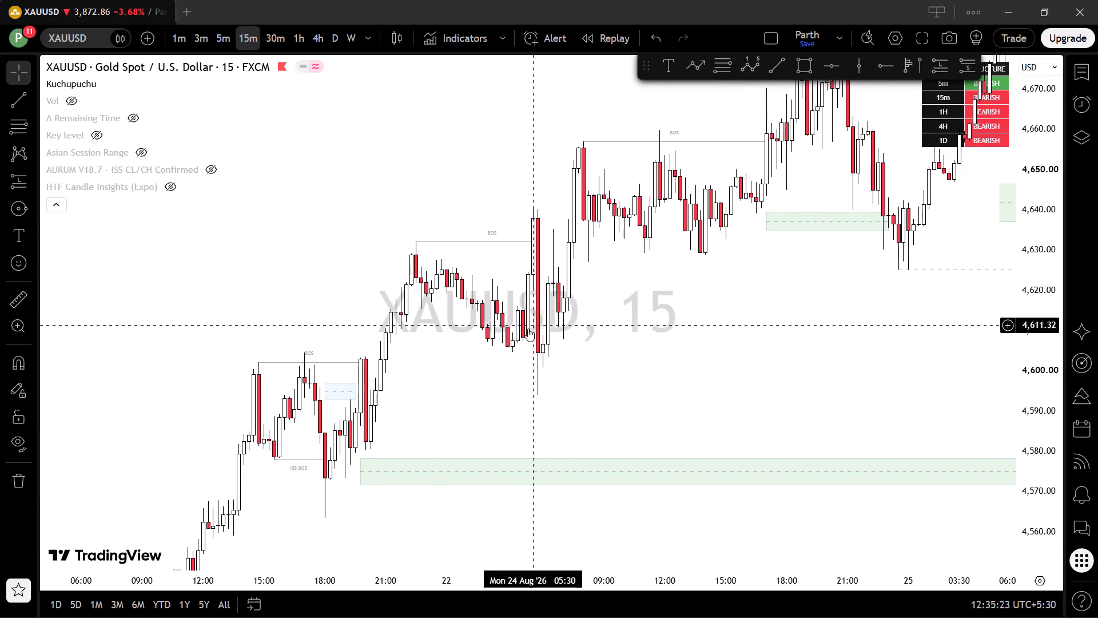
left_click_drag(522, 336, 475, 351)
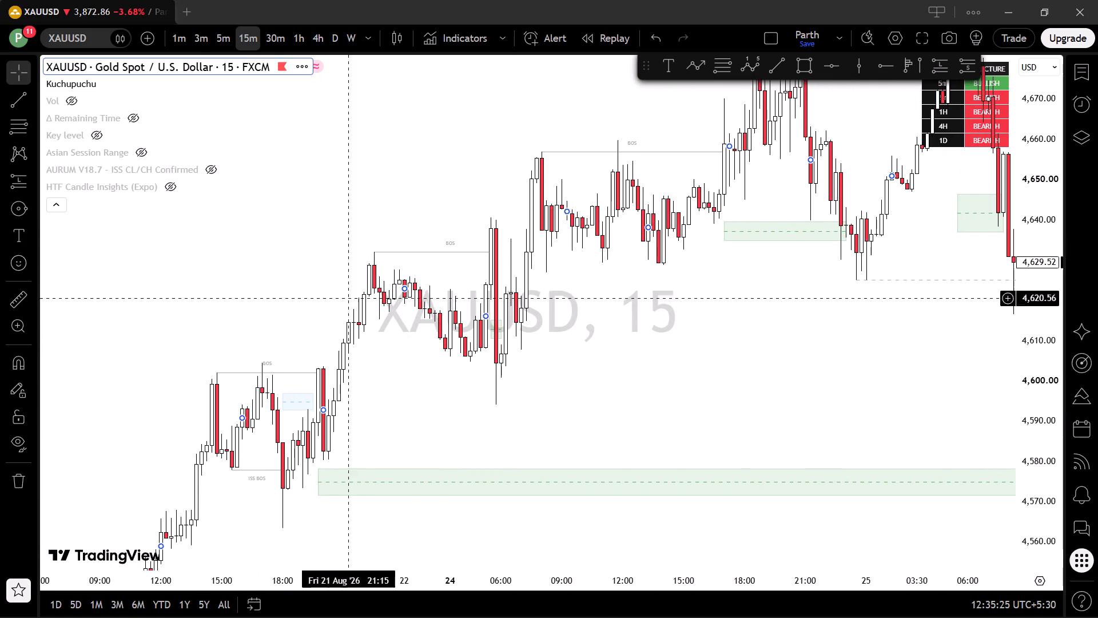
left_click_drag(590, 290, 294, 271)
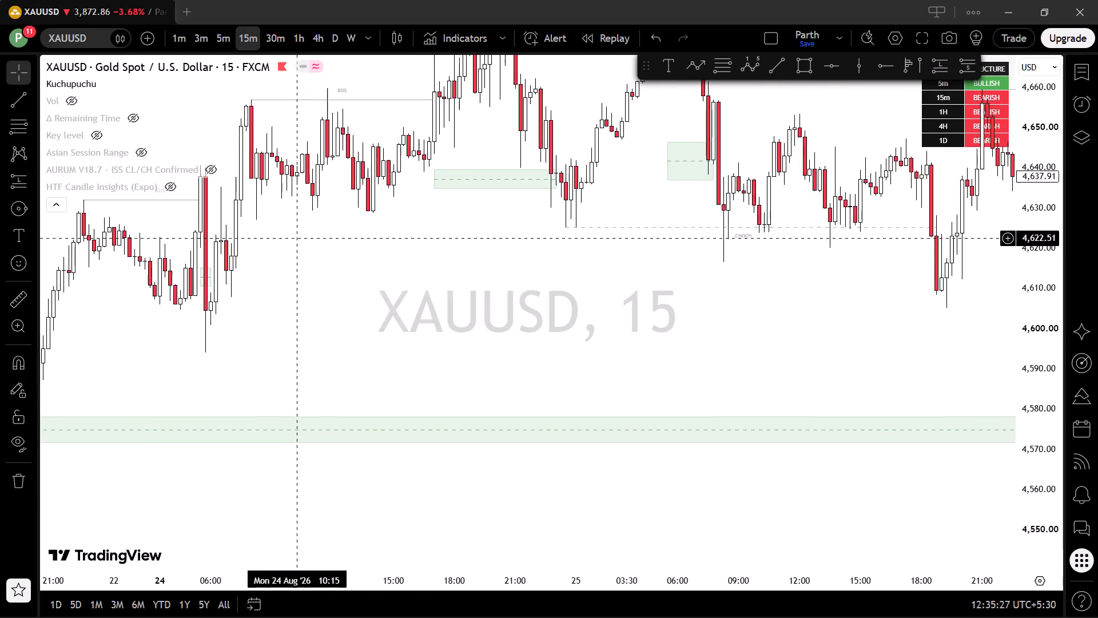
left_click_drag(294, 271, 316, 365)
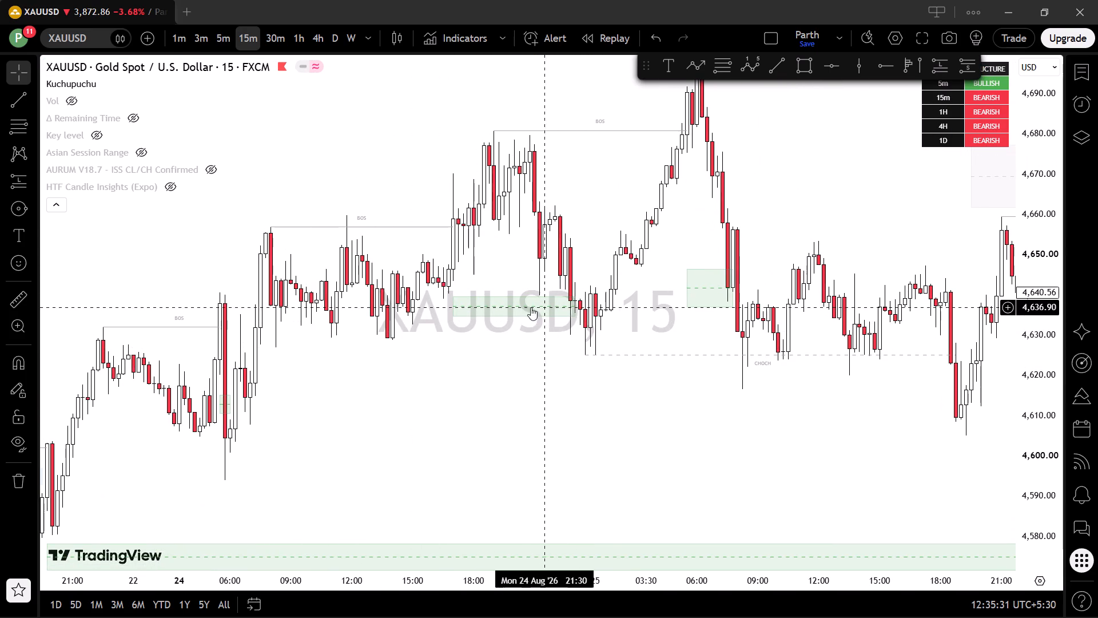
left_click_drag(622, 280, 479, 313)
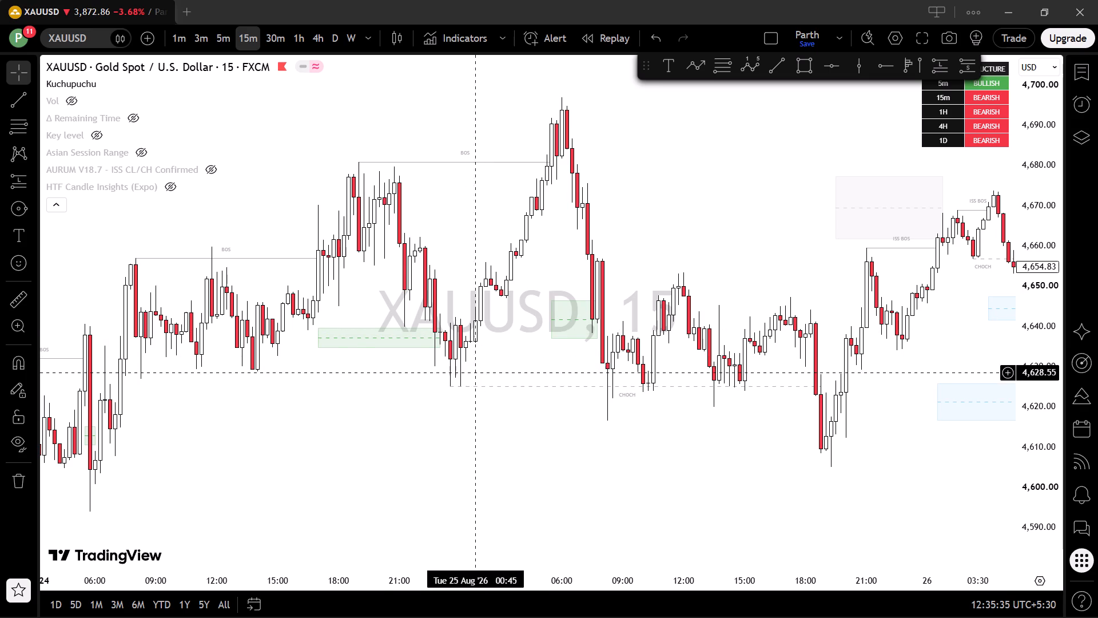
left_click_drag(588, 414, 393, 379)
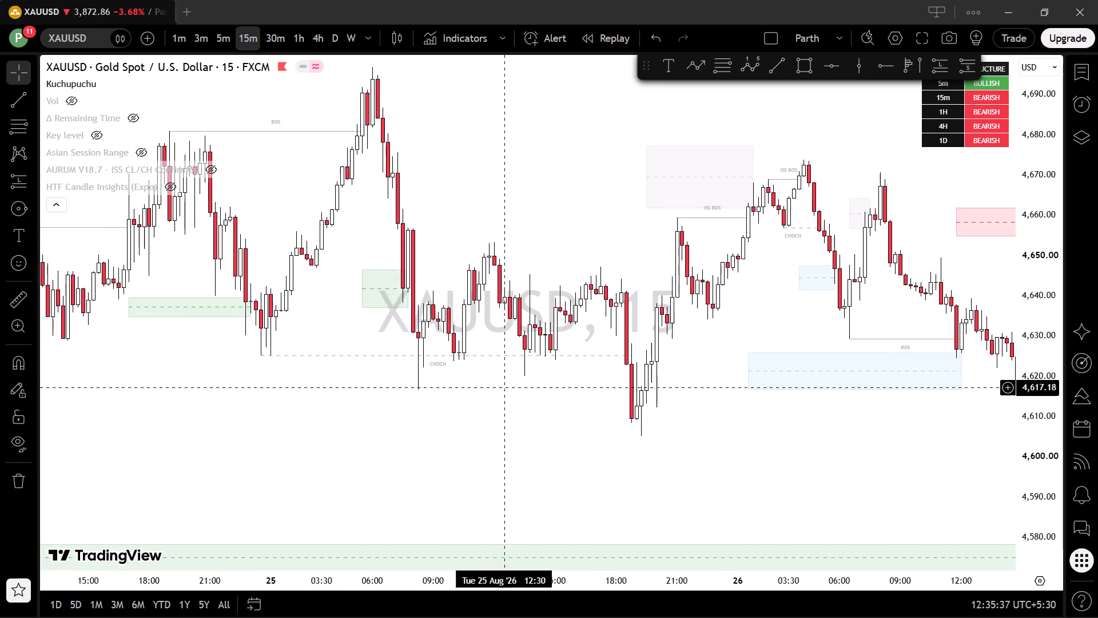
left_click_drag(682, 399, 337, 408)
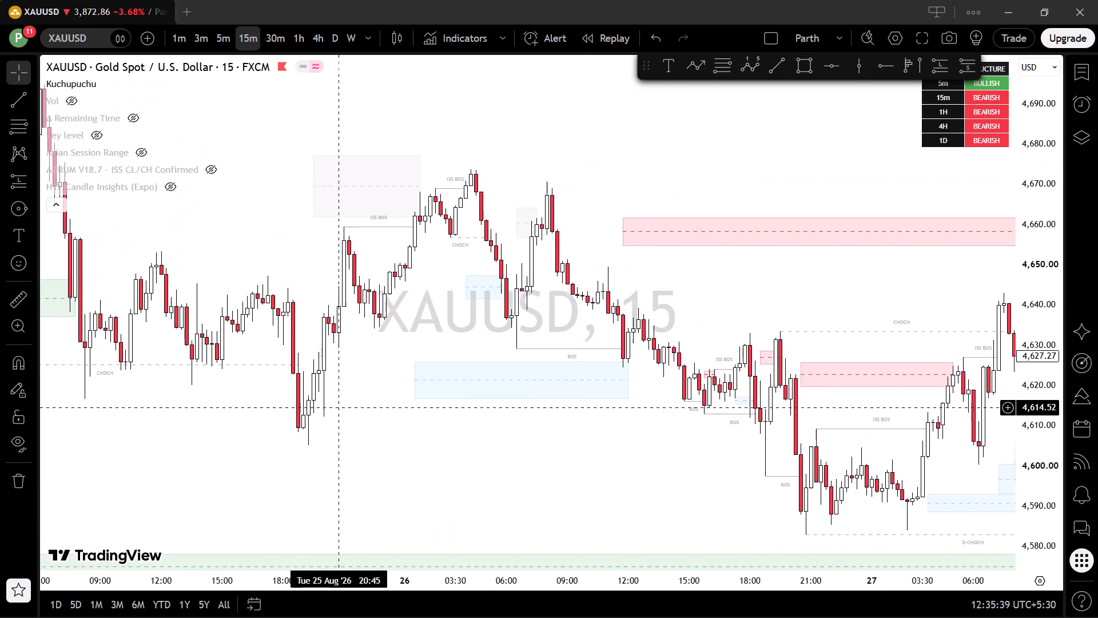
left_click_drag(337, 408, 321, 411)
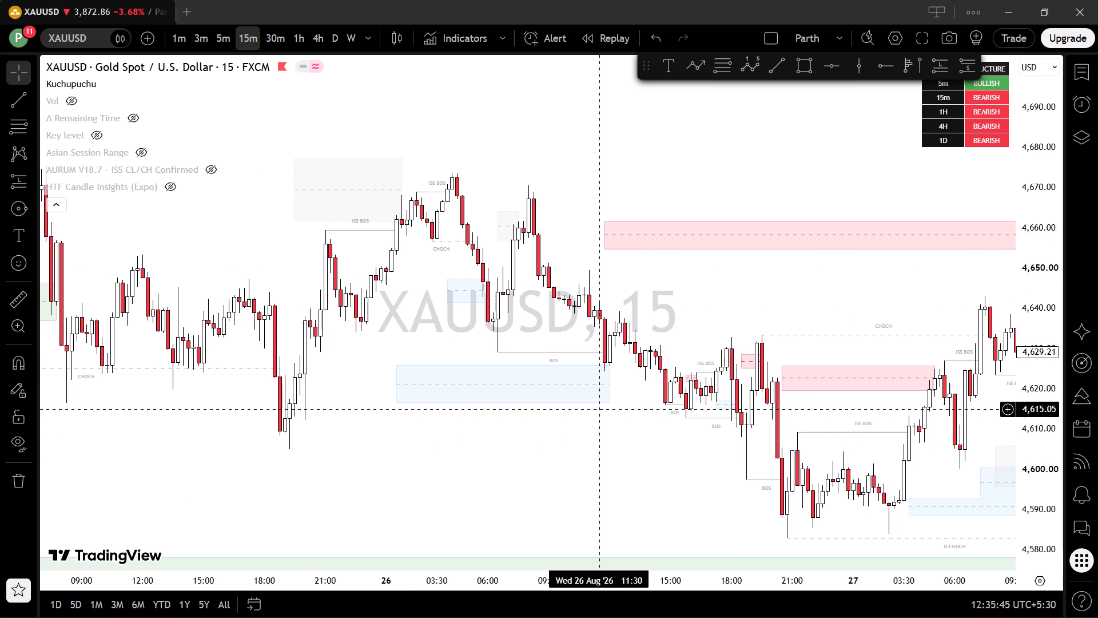
Follow the price action and supply zones from 26 August forward to the sharp drop at the end of 28 August.
left_click_drag(665, 298, 552, 268)
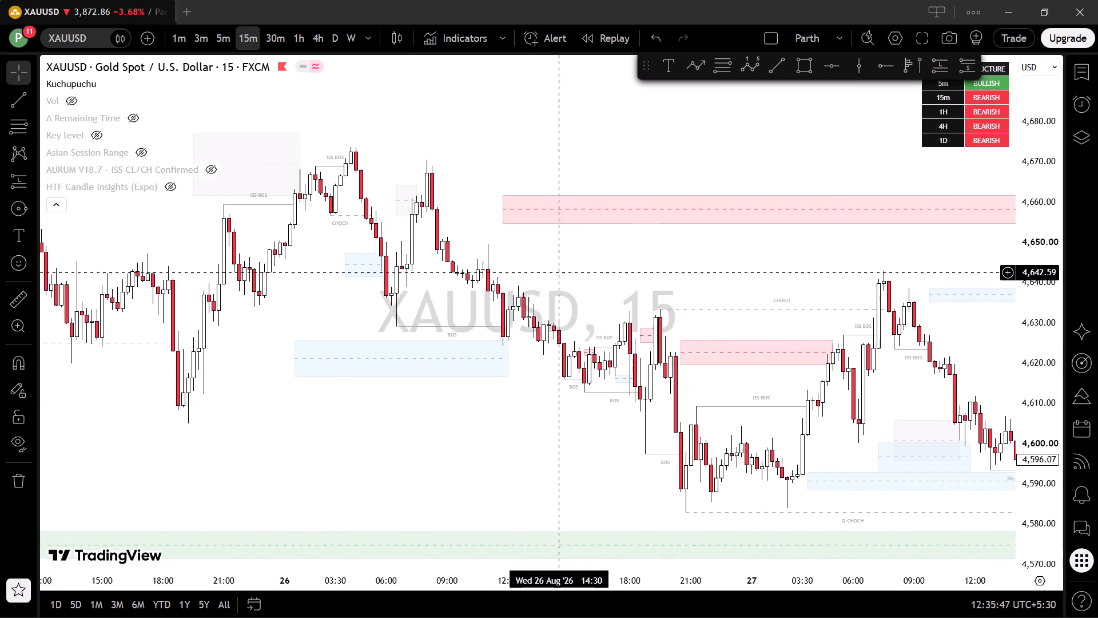
left_click_drag(552, 268, 441, 247)
left_click_drag(624, 282, 182, 239)
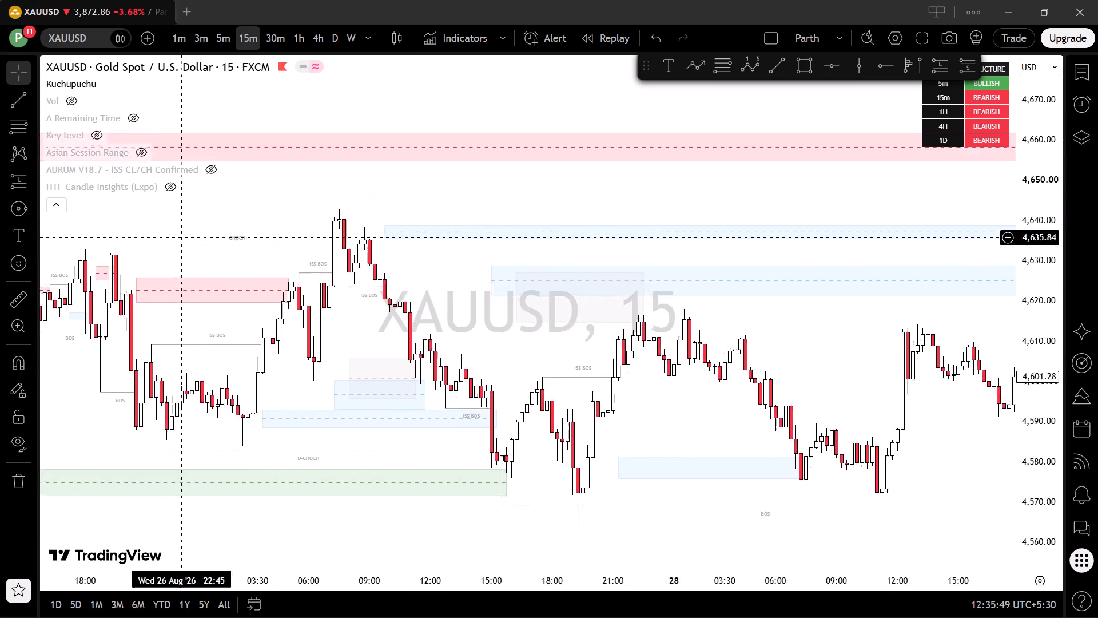
left_click_drag(182, 239, 181, 243)
scroll(363, 266, "down", 9)
left_click_drag(885, 215, 241, 218)
scroll(499, 232, "down", 14)
left_click_drag(988, 203, 953, 197)
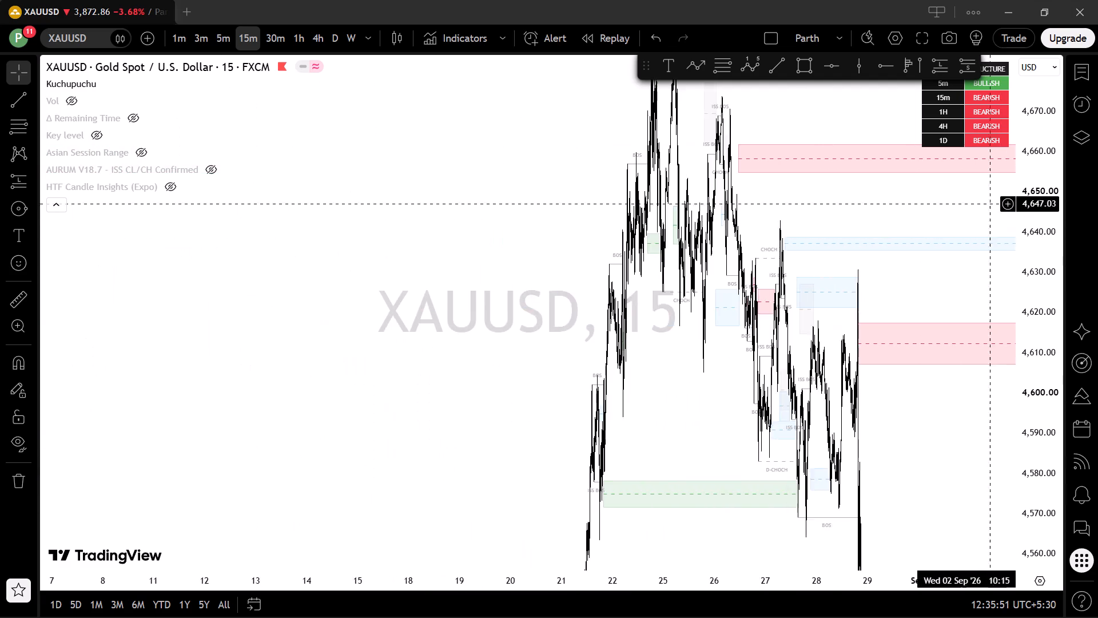
left_click_drag(953, 197, 968, 192)
scroll(877, 189, "up", 6)
scroll(718, 200, "up", 3)
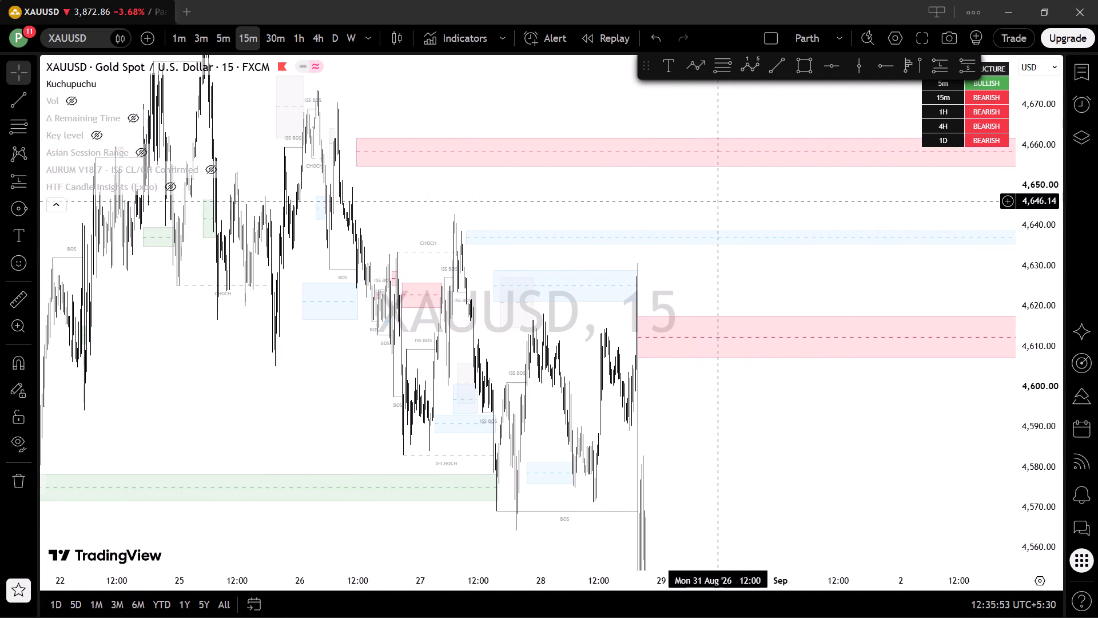
scroll(294, 204, "up", 4)
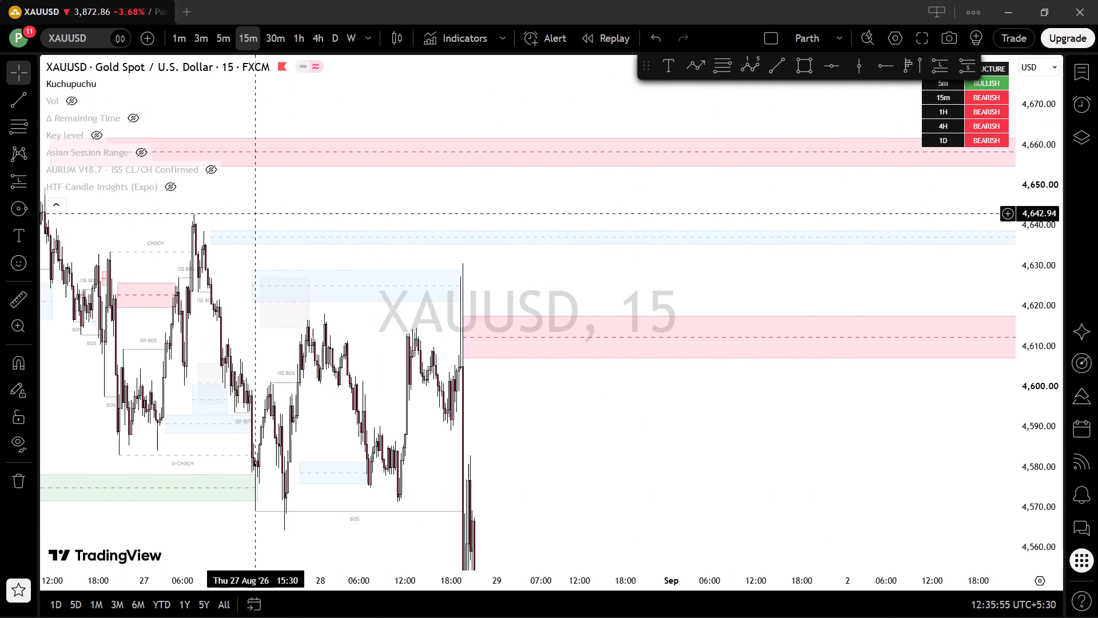
Re-examine the swings, structure breaks and zones between 26 and 28 August in closer detail.
left_click_drag(230, 216, 754, 226)
scroll(714, 217, "up", 3)
left_click_drag(544, 205, 601, 149)
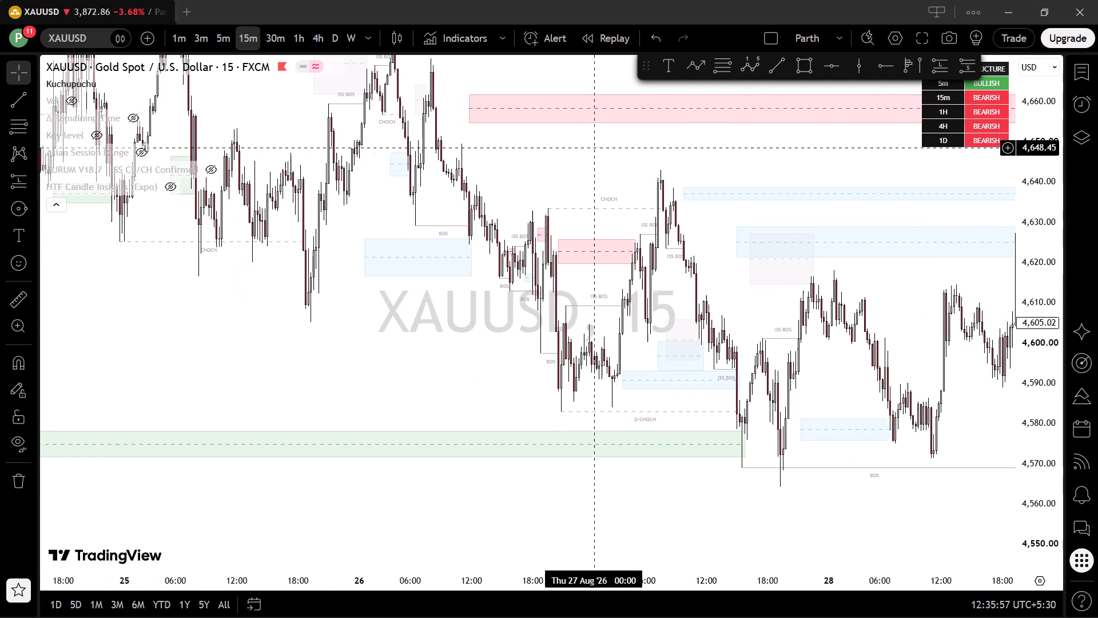
left_click_drag(601, 149, 610, 152)
scroll(586, 195, "up", 1)
left_click_drag(463, 192, 507, 255)
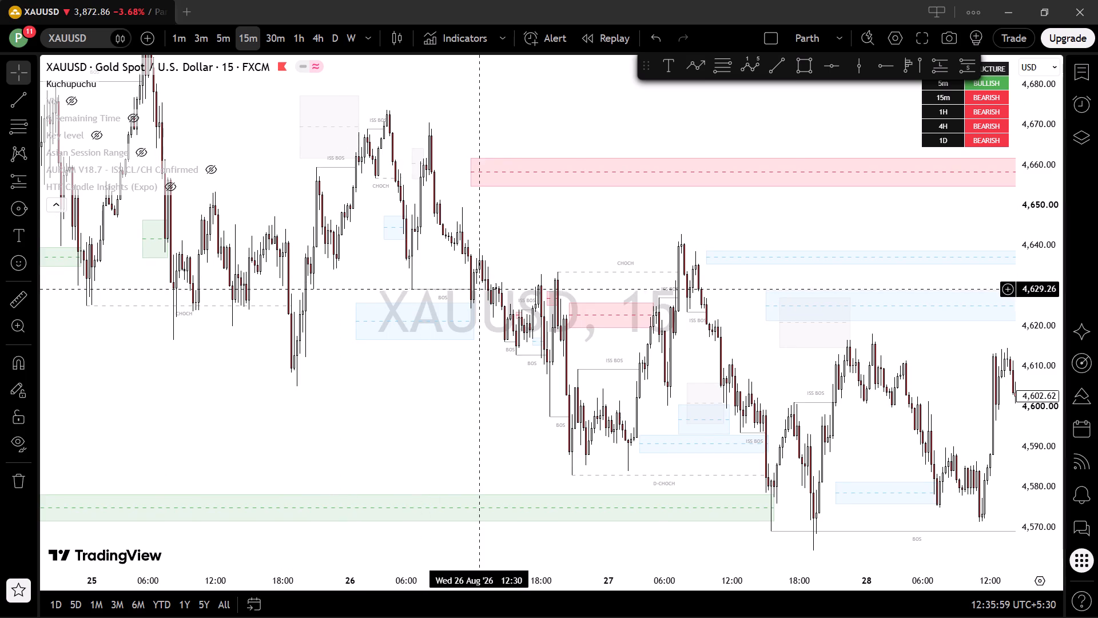
scroll(478, 288, "up", 2)
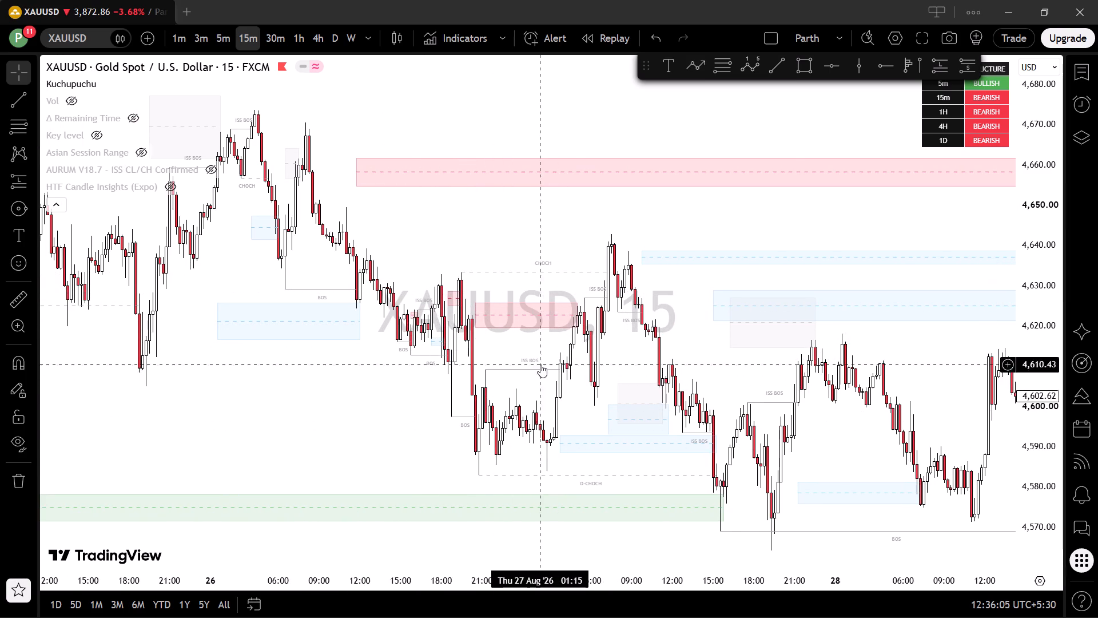
left_click_drag(556, 383, 481, 334)
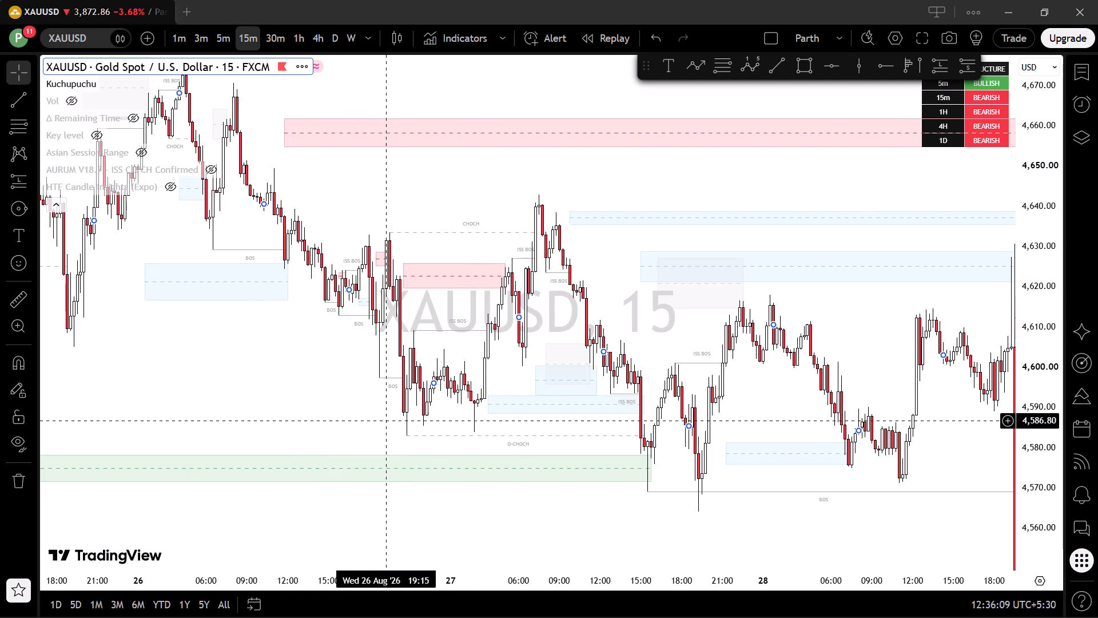
left_click_drag(669, 434, 584, 409)
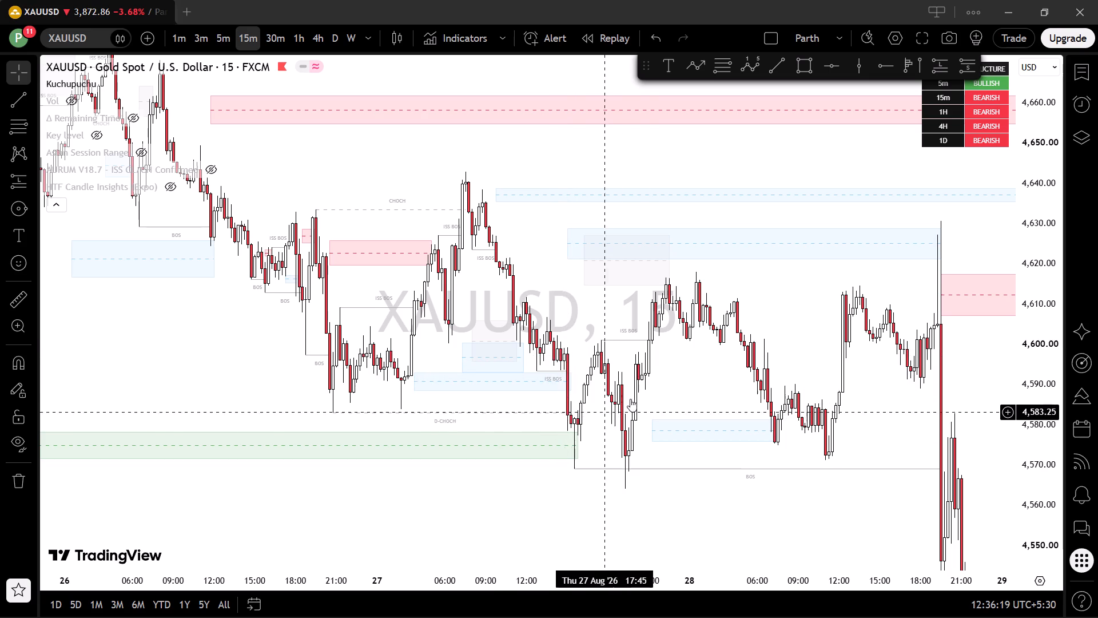
left_click_drag(640, 363, 365, 295)
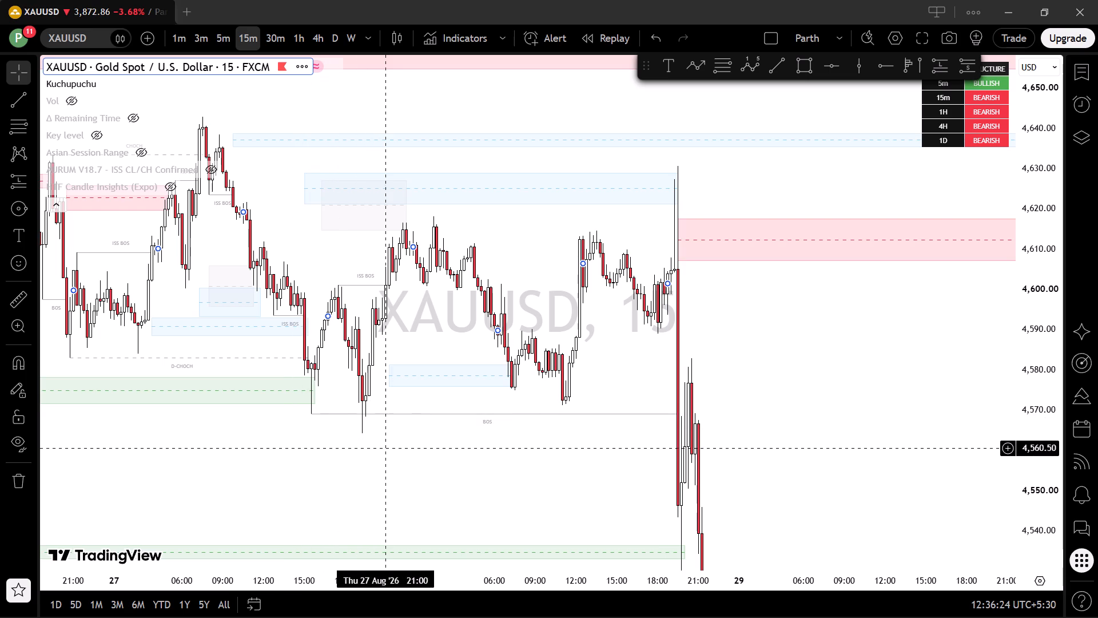
Draw a Fibonacci retracement from 4,569.03 on 27 August to 4,601.01 at 15:15 on 28 August.
left_click(722, 68)
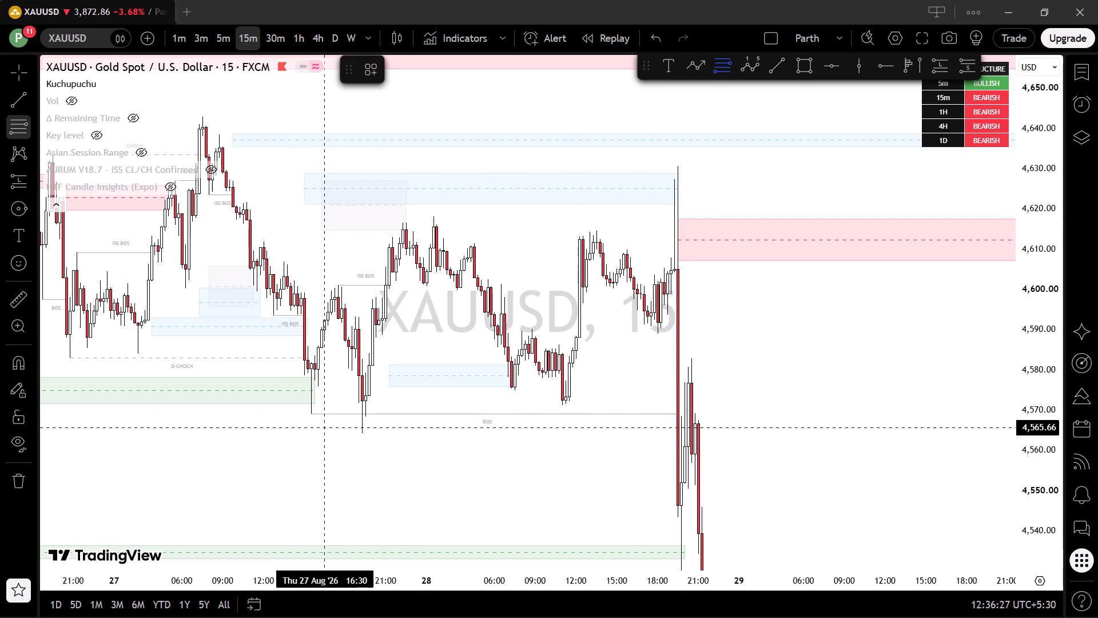
left_click(325, 432)
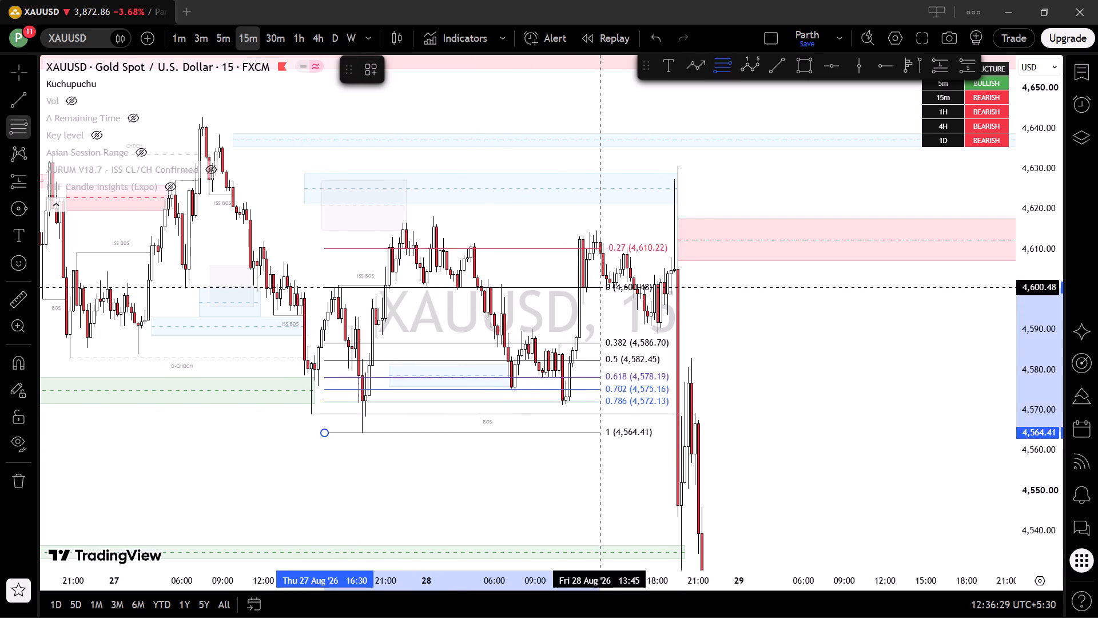
left_click(619, 285)
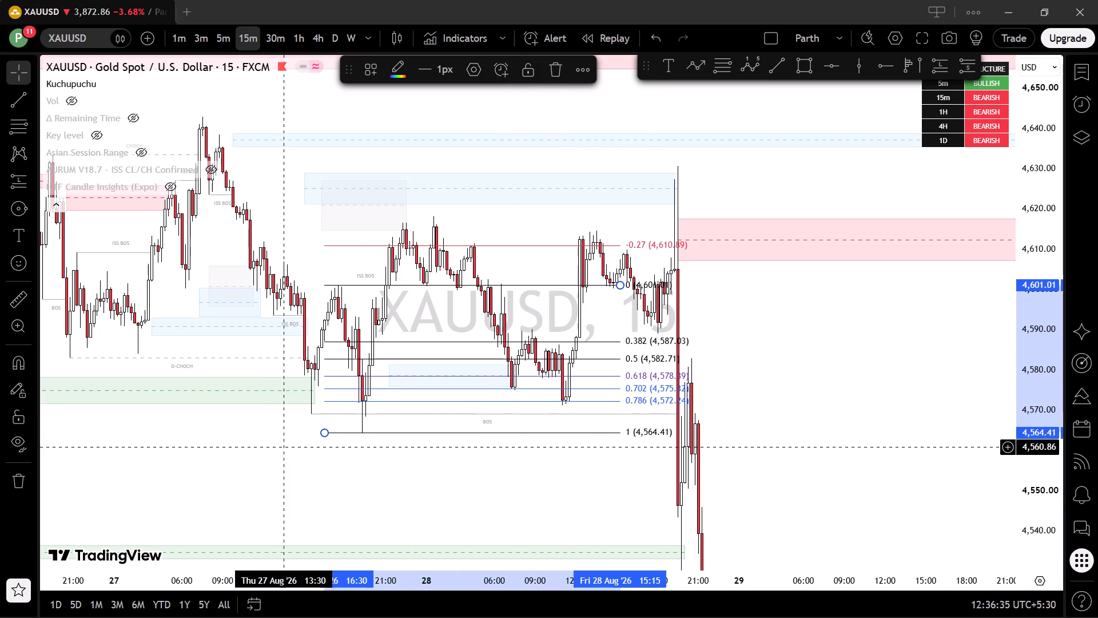
left_click_drag(325, 433, 310, 411)
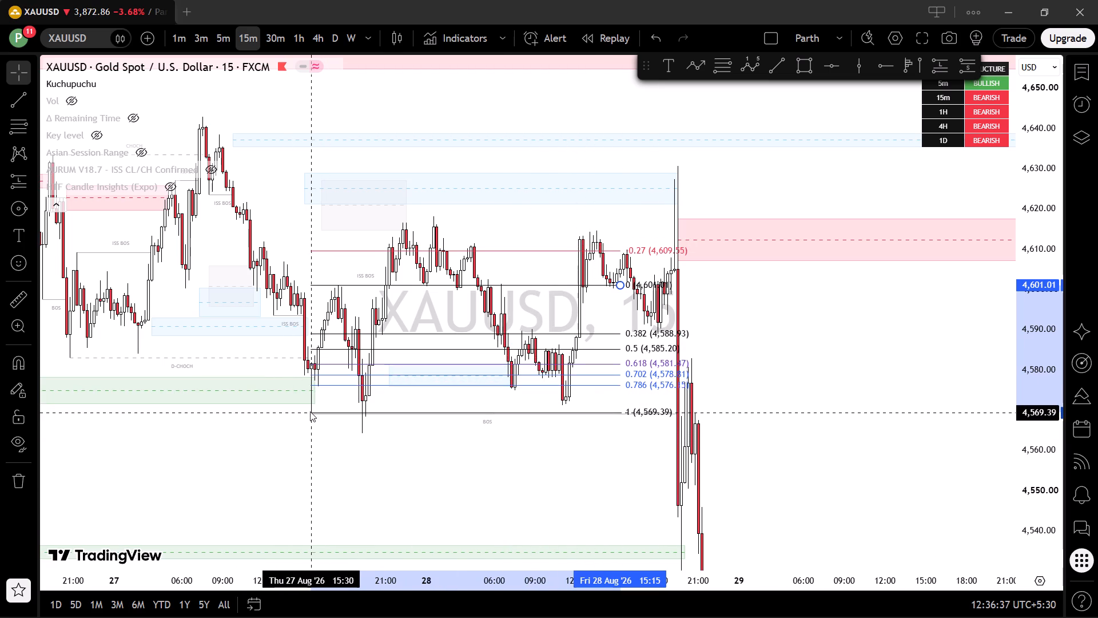
left_click_drag(310, 411, 280, 414)
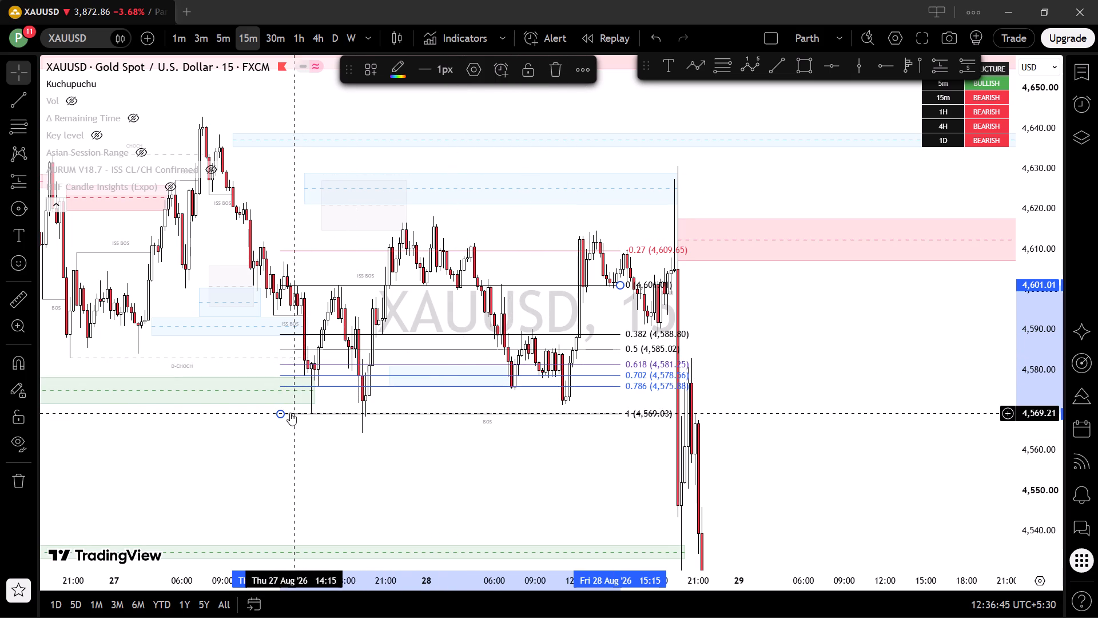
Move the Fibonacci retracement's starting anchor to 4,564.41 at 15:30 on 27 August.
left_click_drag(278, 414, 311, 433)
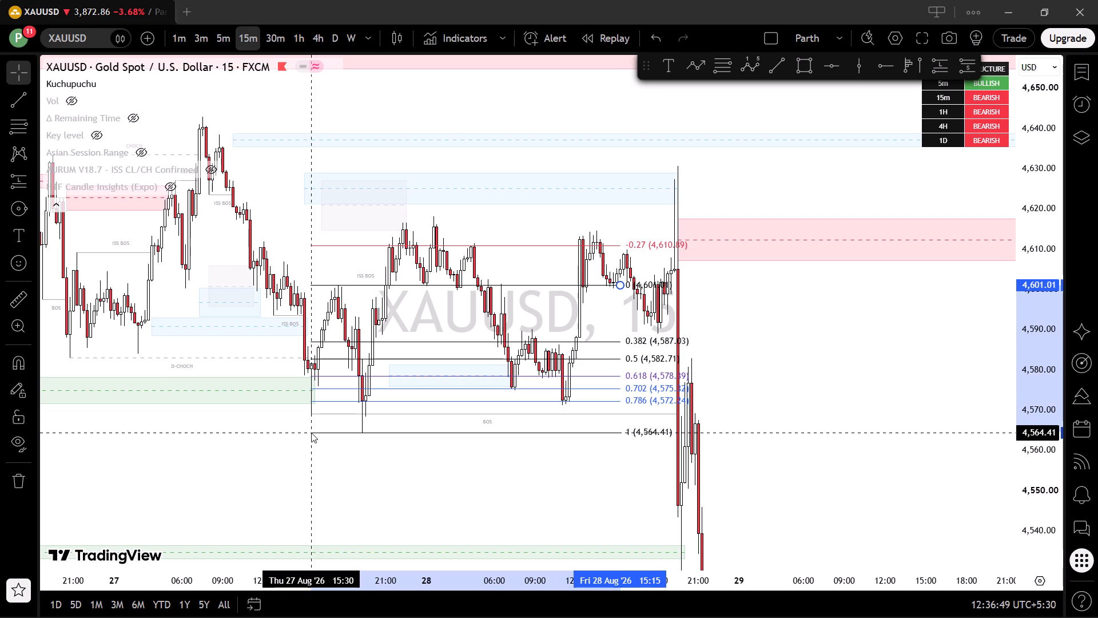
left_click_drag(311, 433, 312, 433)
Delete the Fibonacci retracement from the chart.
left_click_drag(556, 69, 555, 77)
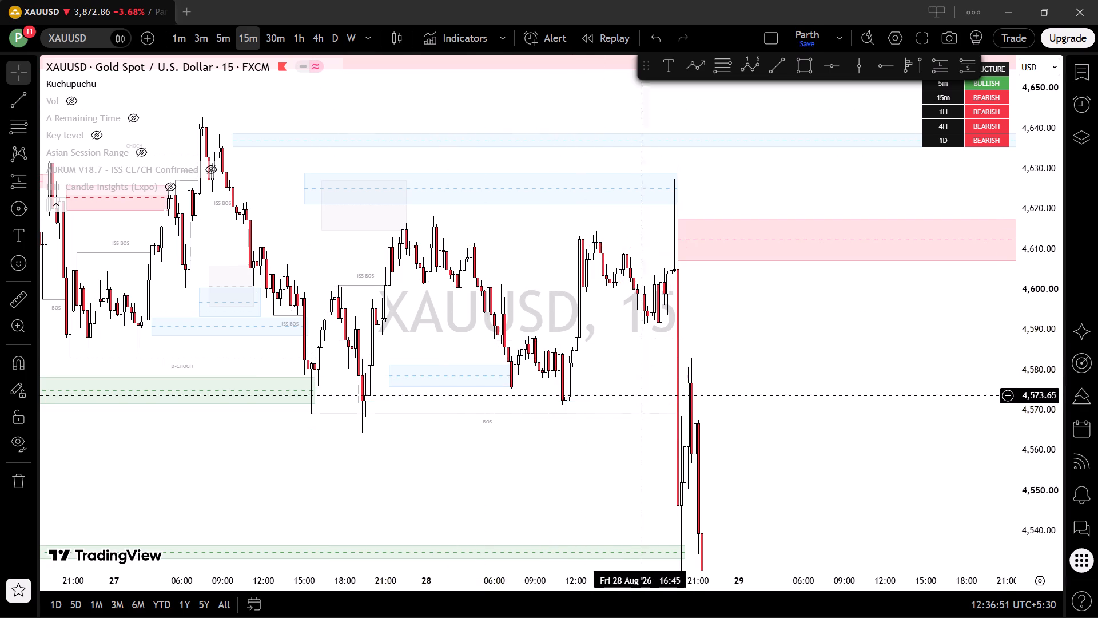
Follow the price action from the 28 August drop to the swings and zones below the W1 Ote level on 31 August.
scroll(611, 381, "up", 1)
left_click_drag(618, 365, 288, 120)
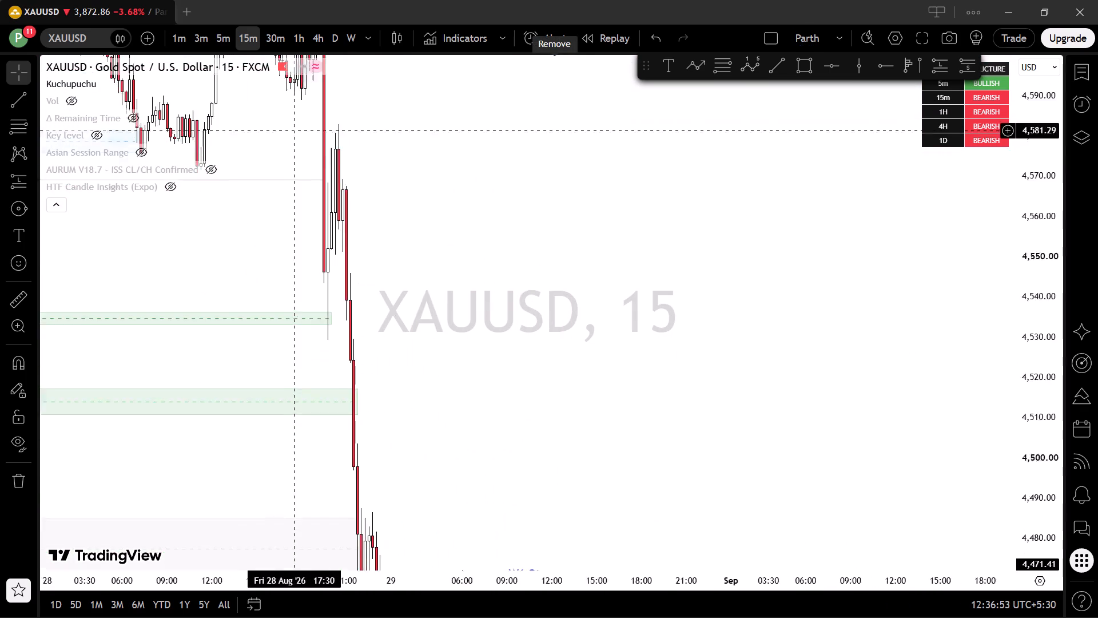
left_click_drag(288, 120, 285, 106)
left_click_drag(510, 447, 551, 116)
scroll(509, 356, "up", 1)
left_click_drag(511, 354, 496, 342)
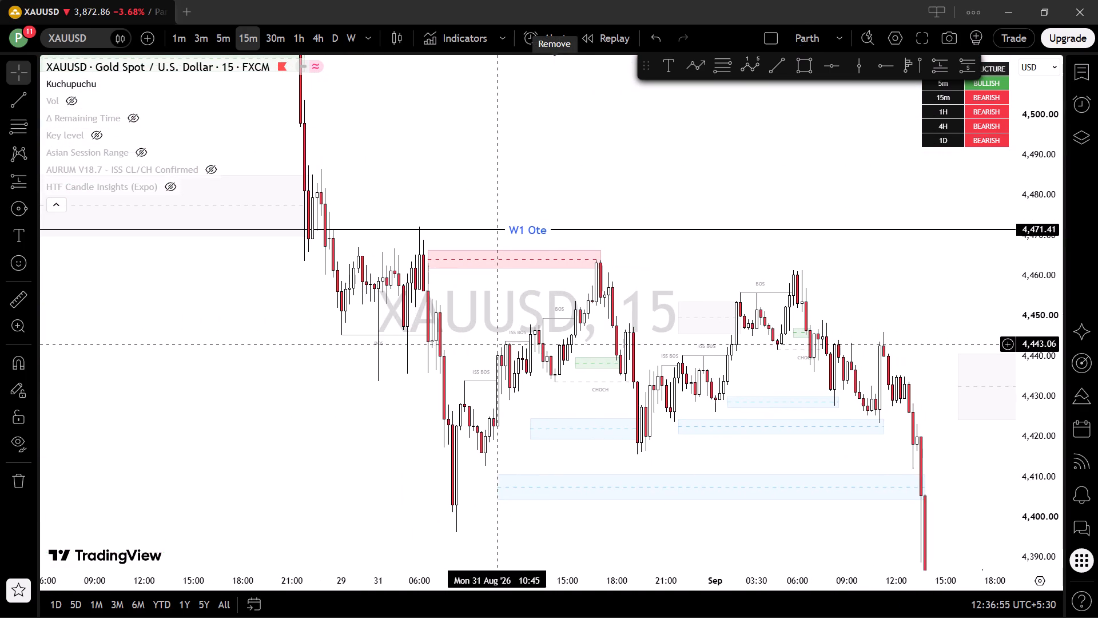
left_click_drag(456, 391, 377, 365)
left_click_drag(217, 336, 236, 355)
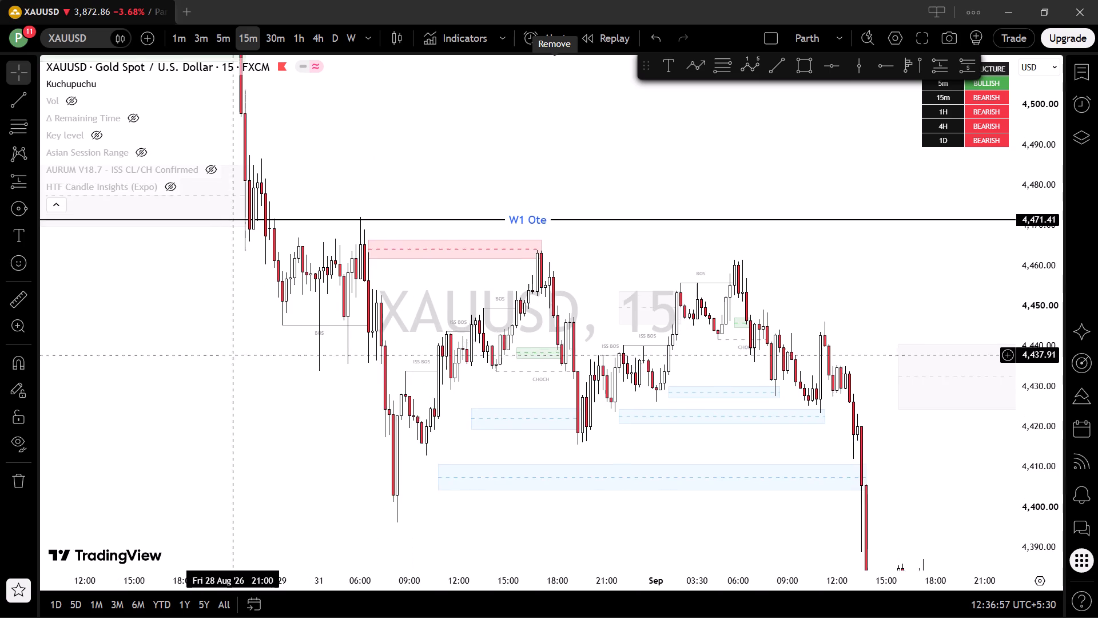
left_click_drag(236, 355, 236, 357)
left_click_drag(260, 375, 252, 394)
left_click_drag(204, 301, 216, 330)
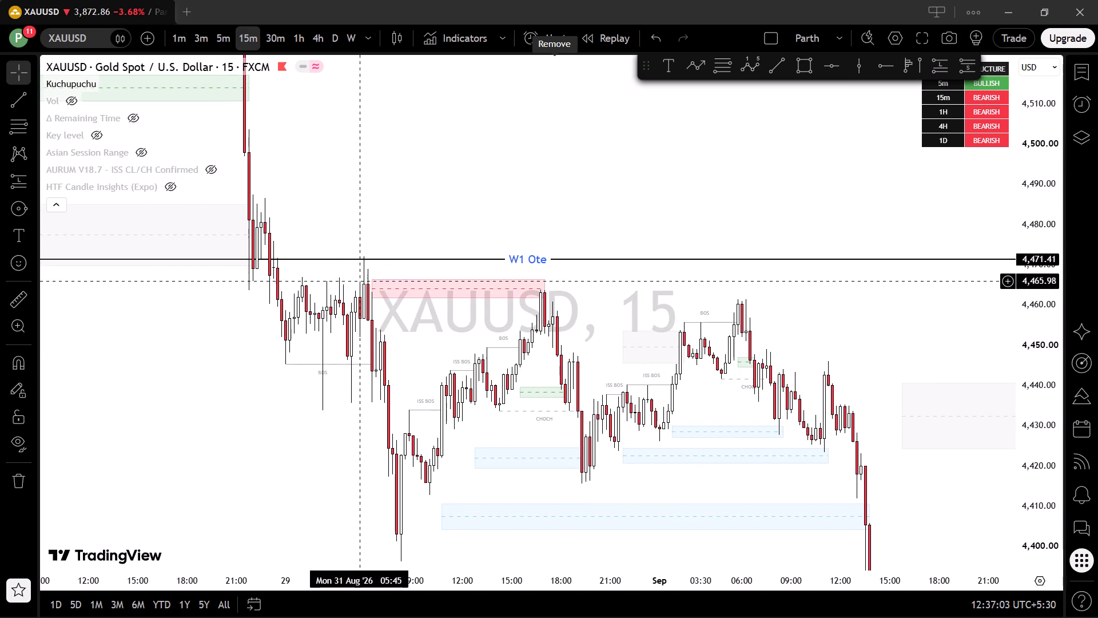
left_click_drag(439, 327, 436, 296)
left_click_drag(452, 377, 447, 348)
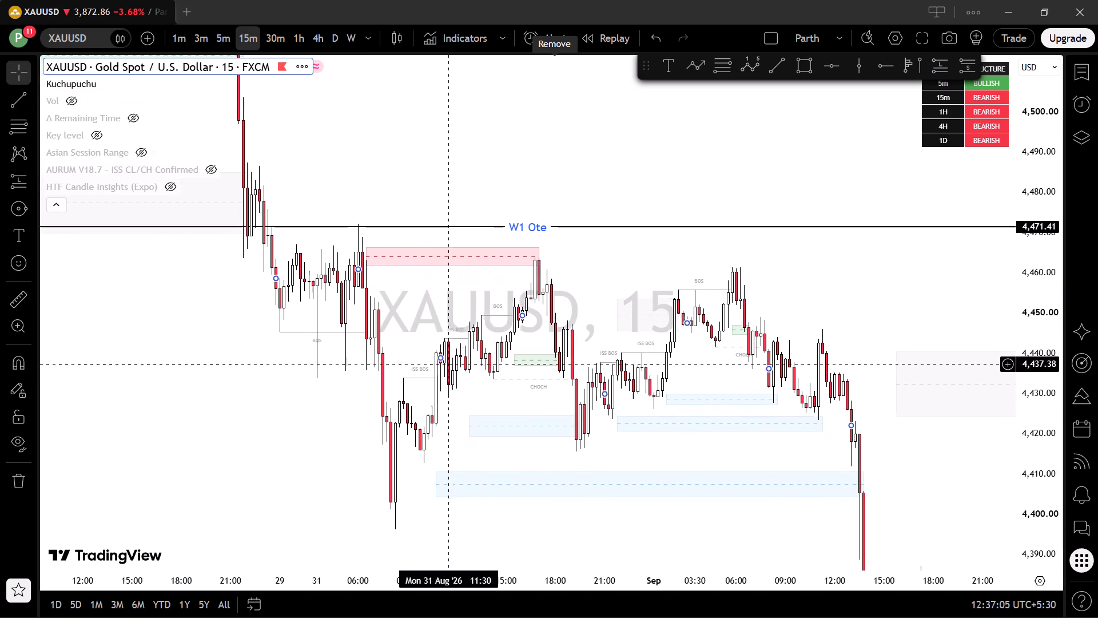
left_click_drag(447, 348, 447, 343)
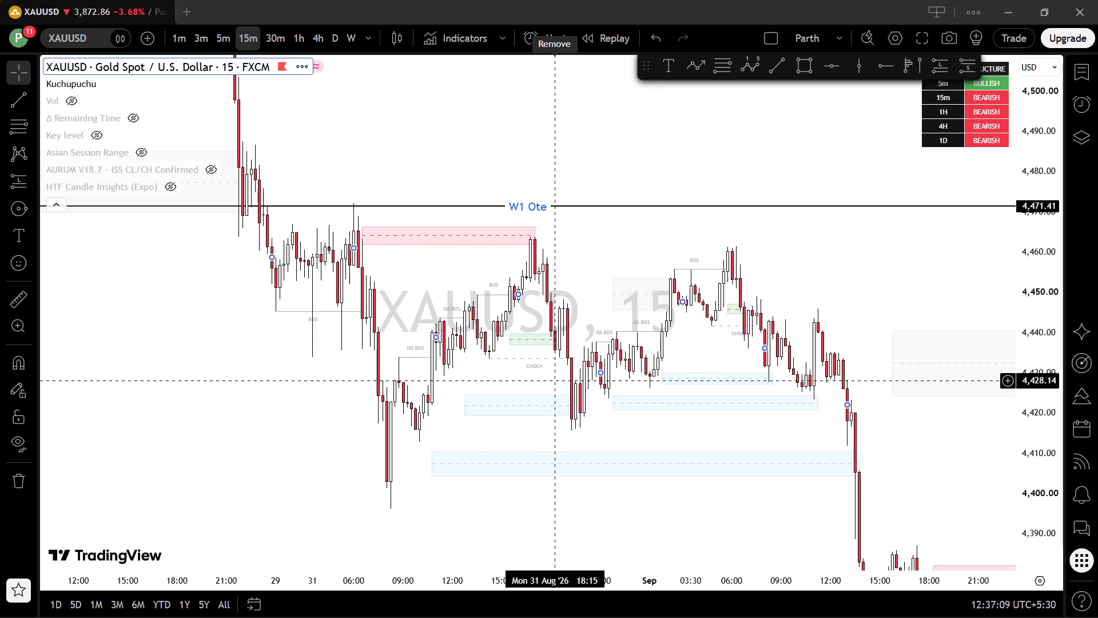
left_click(539, 336)
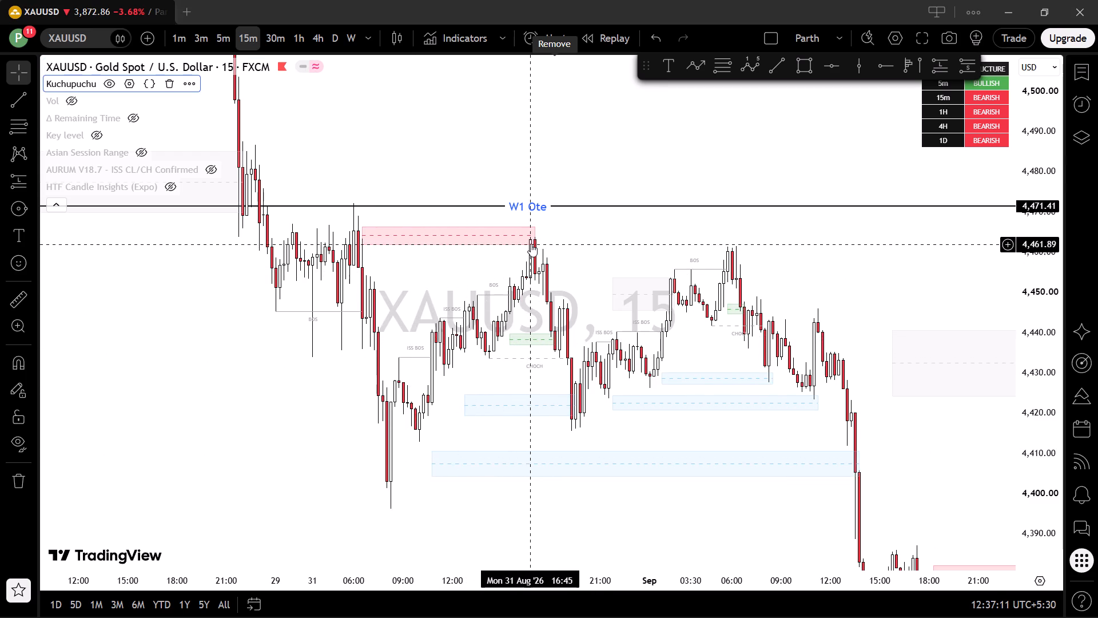
Examine the swings, structure breaks and supply and demand zones from 1 September through 2 September.
left_click_drag(533, 240, 441, 224)
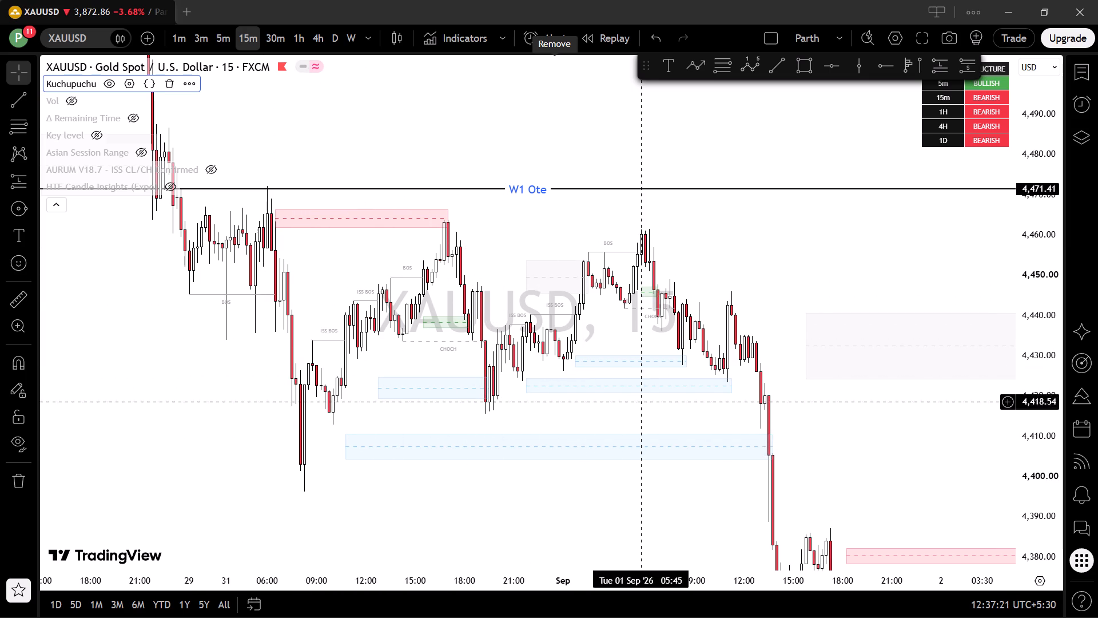
scroll(625, 433, "up", 2)
left_click_drag(612, 405, 517, 395)
scroll(558, 396, "down", 2)
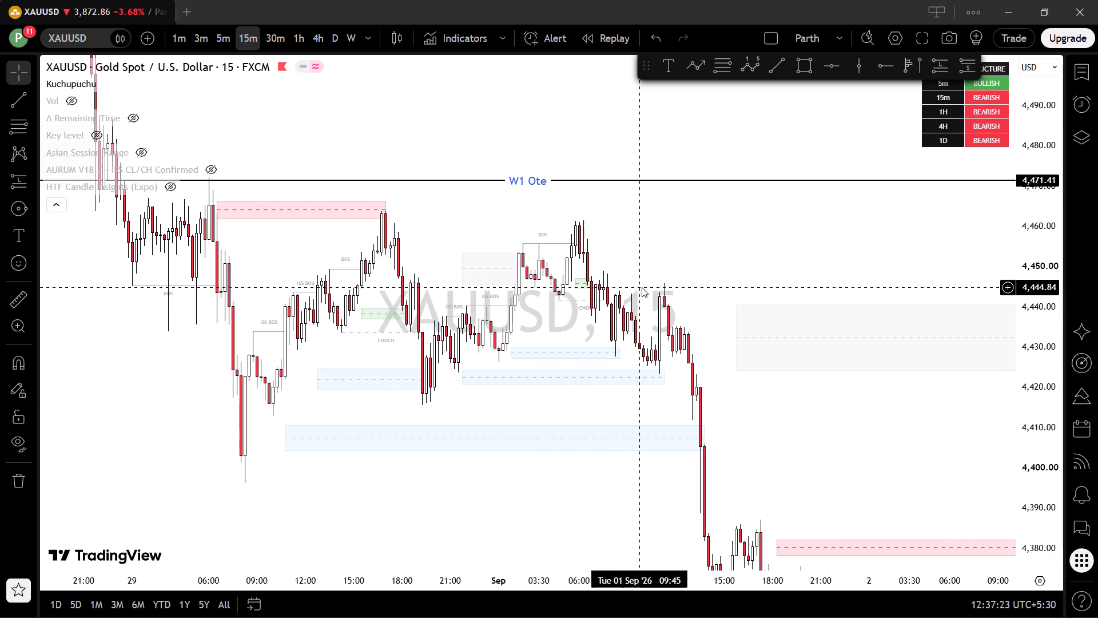
left_click_drag(786, 373, 744, 350)
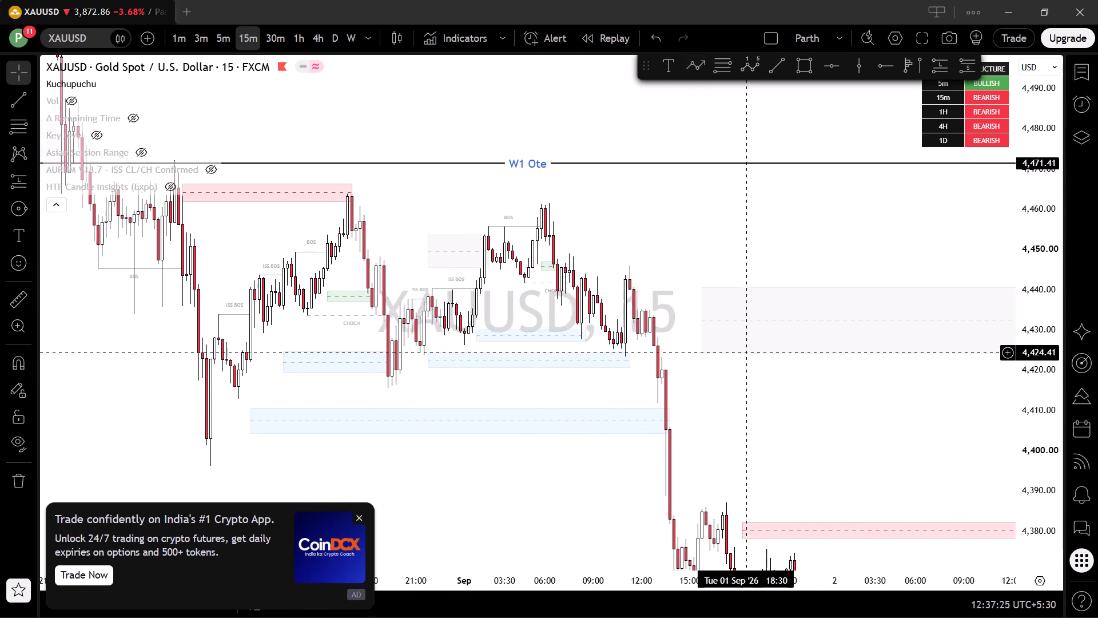
left_click_drag(744, 350, 630, 195)
left_click_drag(738, 270, 690, 136)
scroll(667, 236, "up", 2)
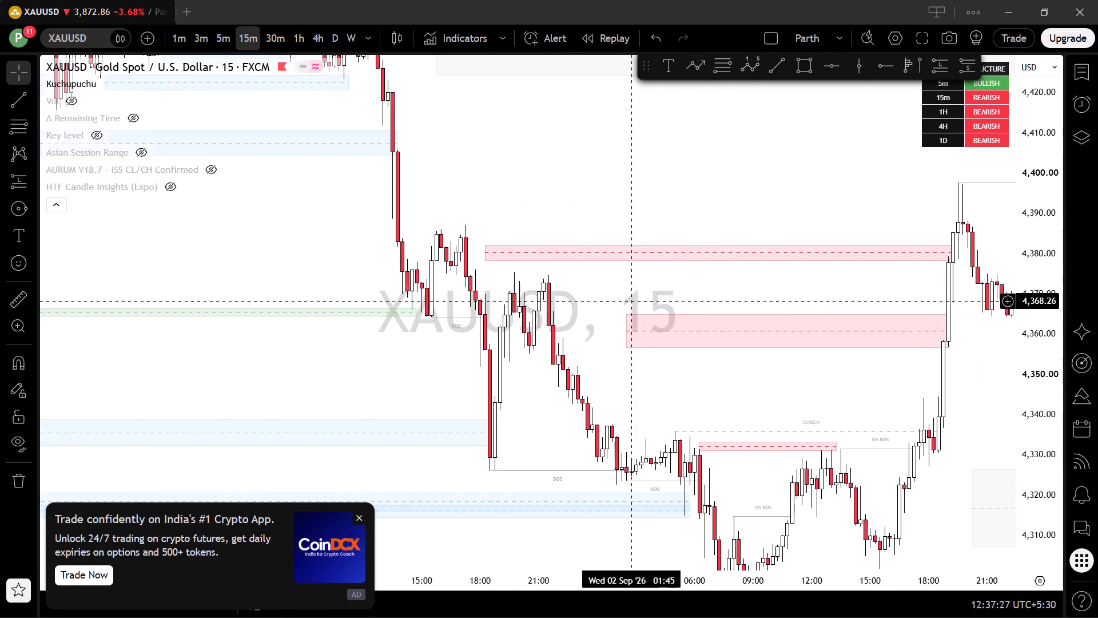
left_click_drag(642, 306, 540, 298)
left_click_drag(628, 283, 661, 243)
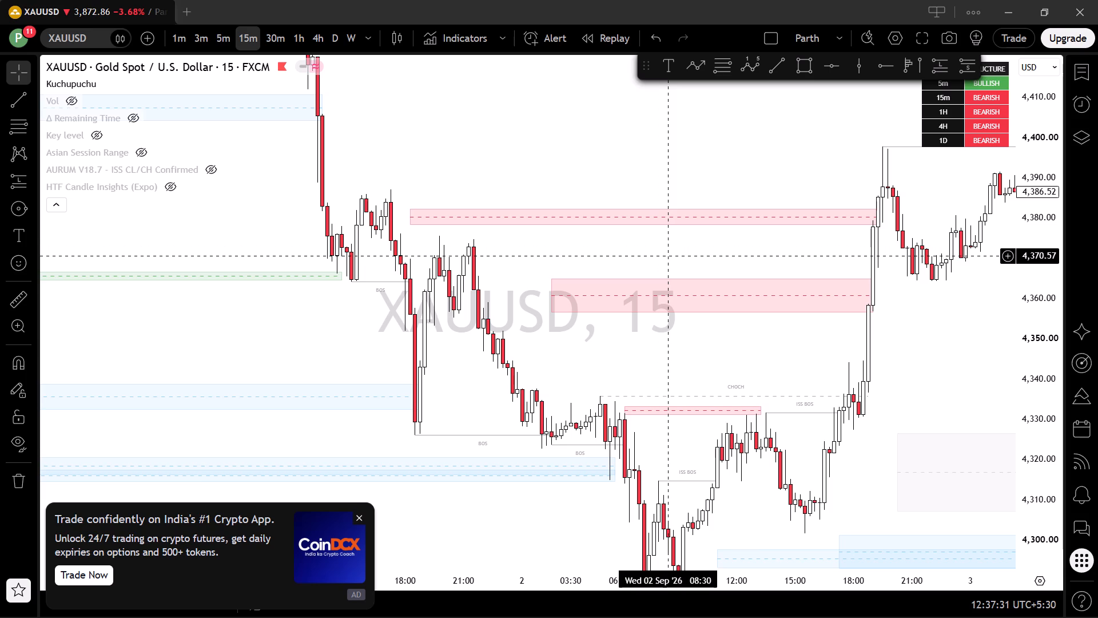
Dismiss the advertisement covering part of the chart.
left_click(360, 518)
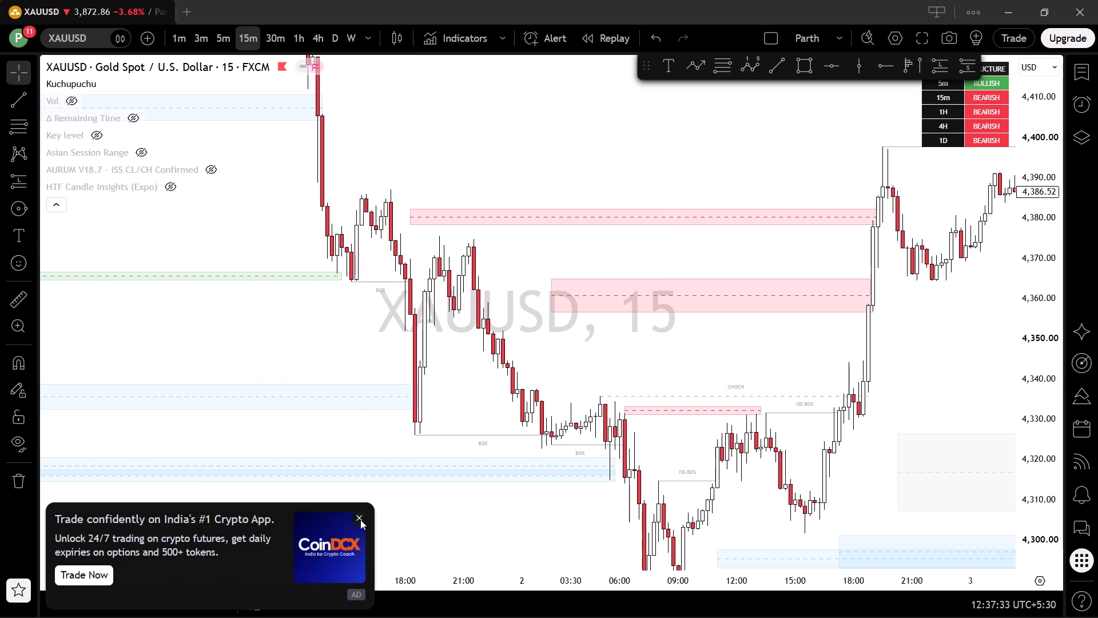
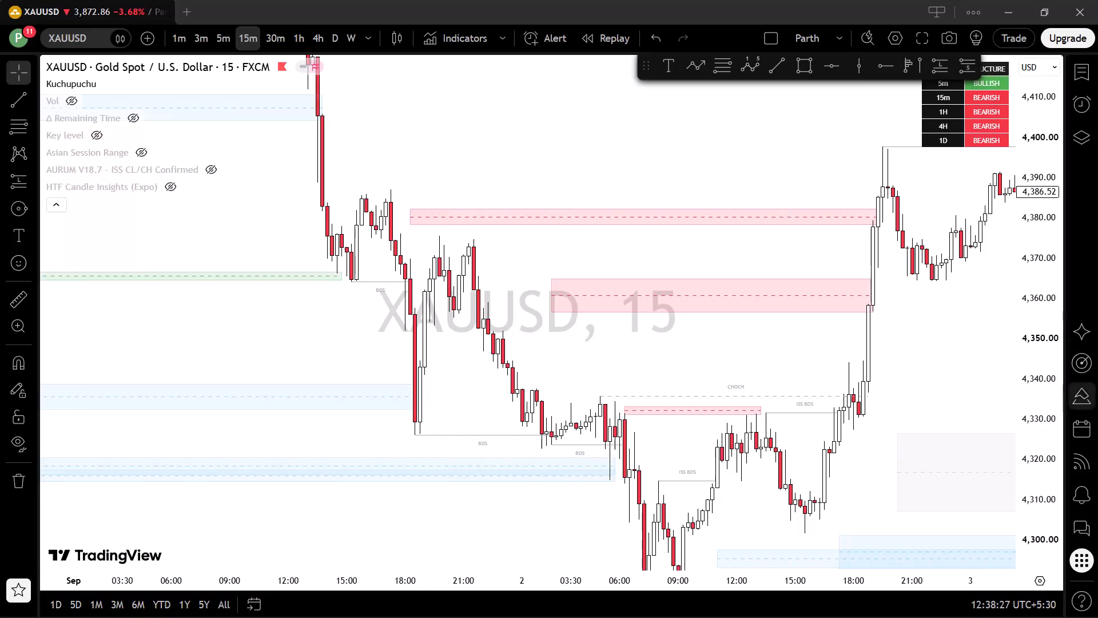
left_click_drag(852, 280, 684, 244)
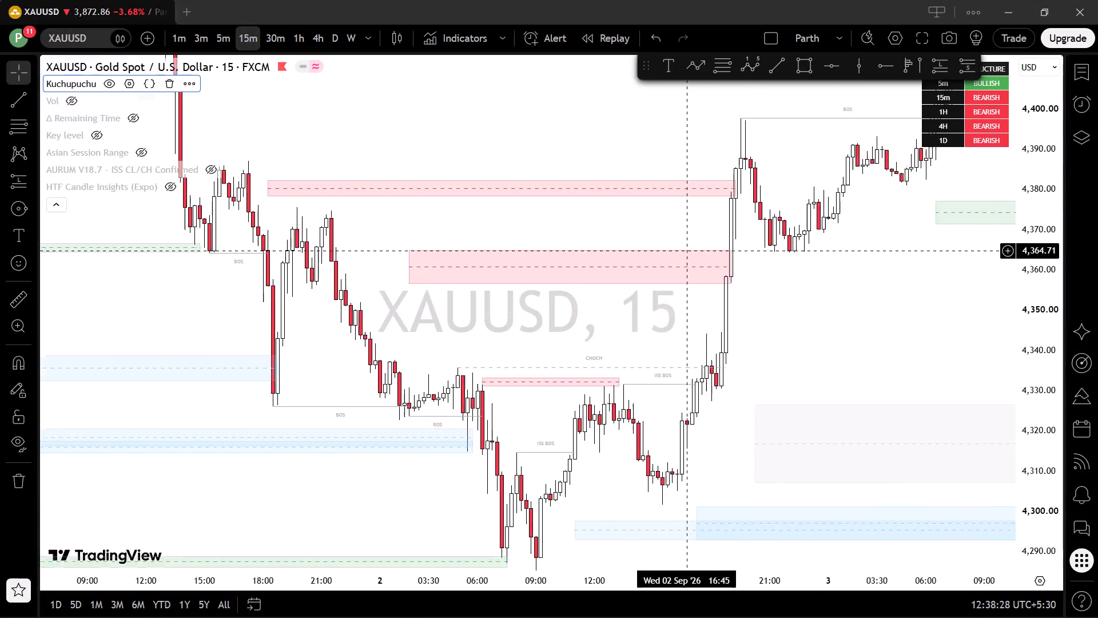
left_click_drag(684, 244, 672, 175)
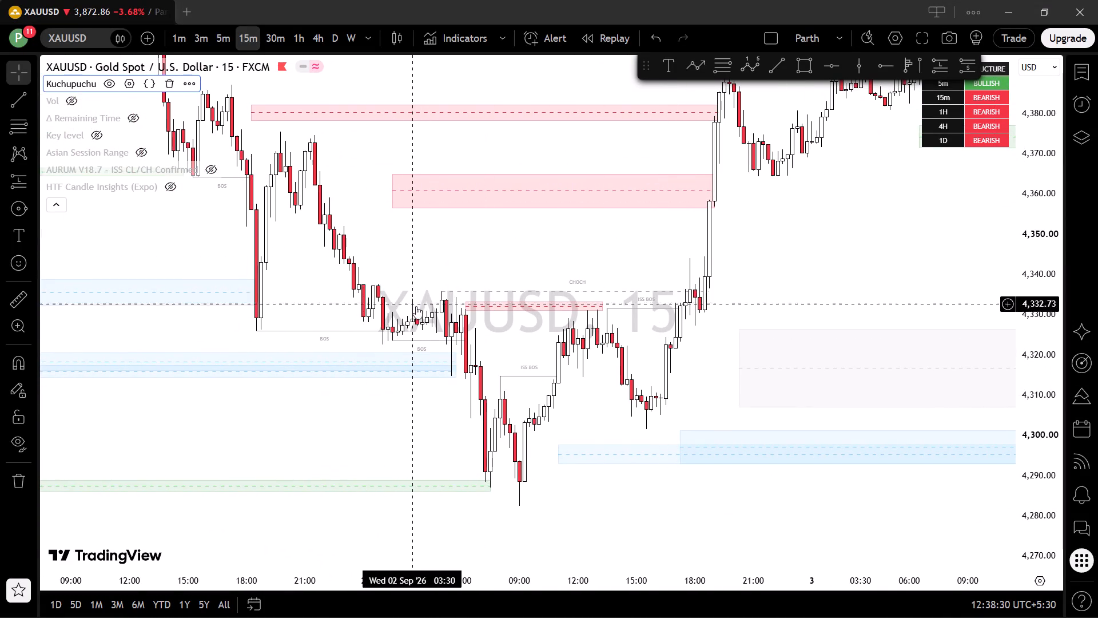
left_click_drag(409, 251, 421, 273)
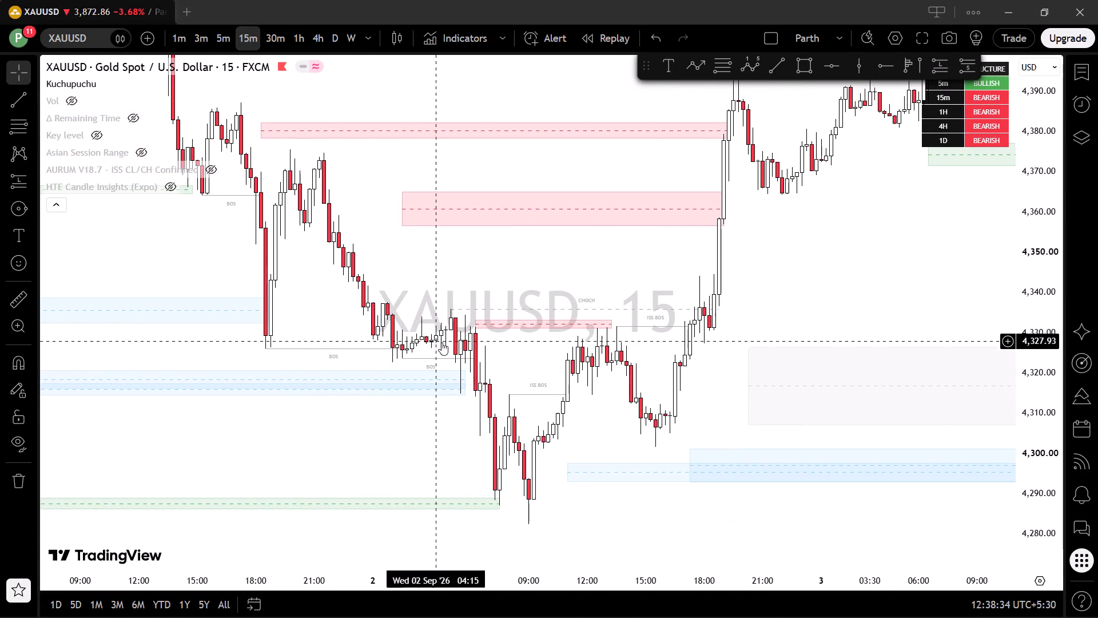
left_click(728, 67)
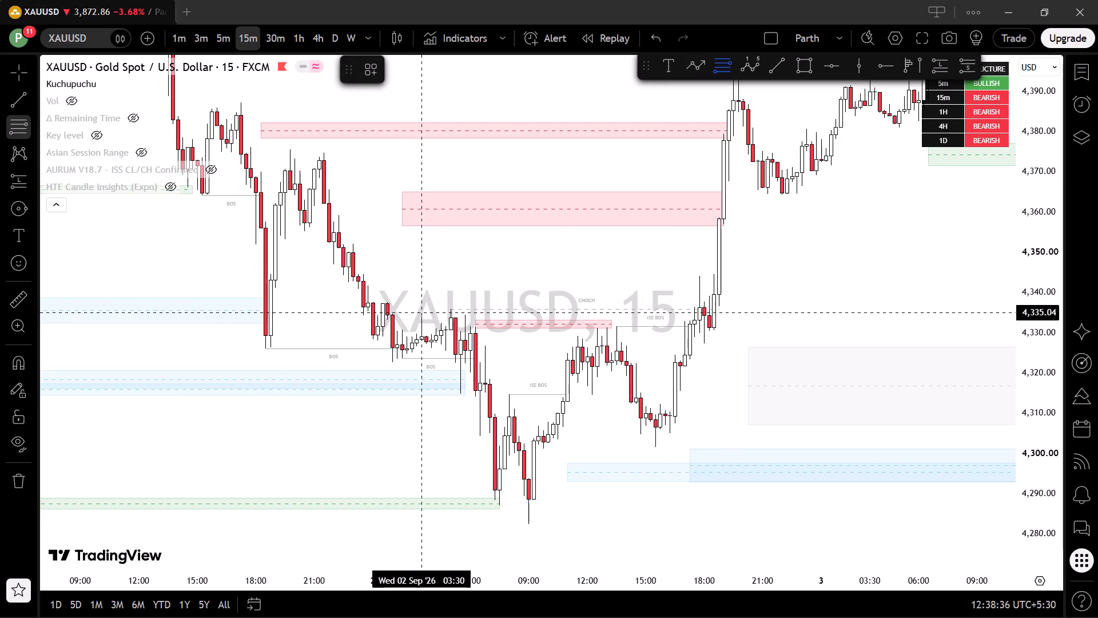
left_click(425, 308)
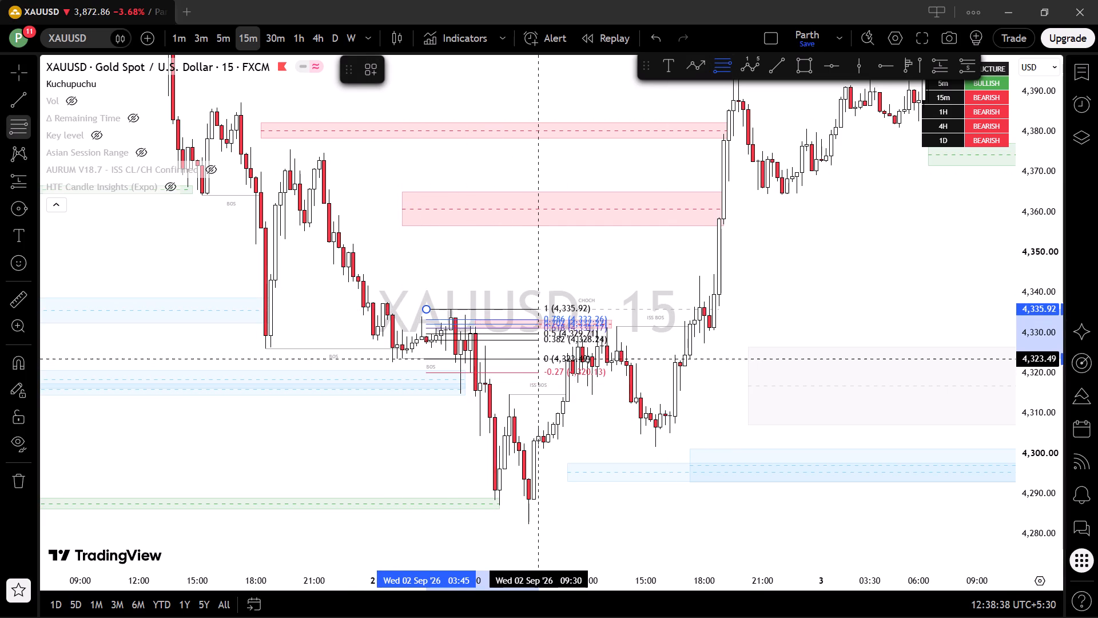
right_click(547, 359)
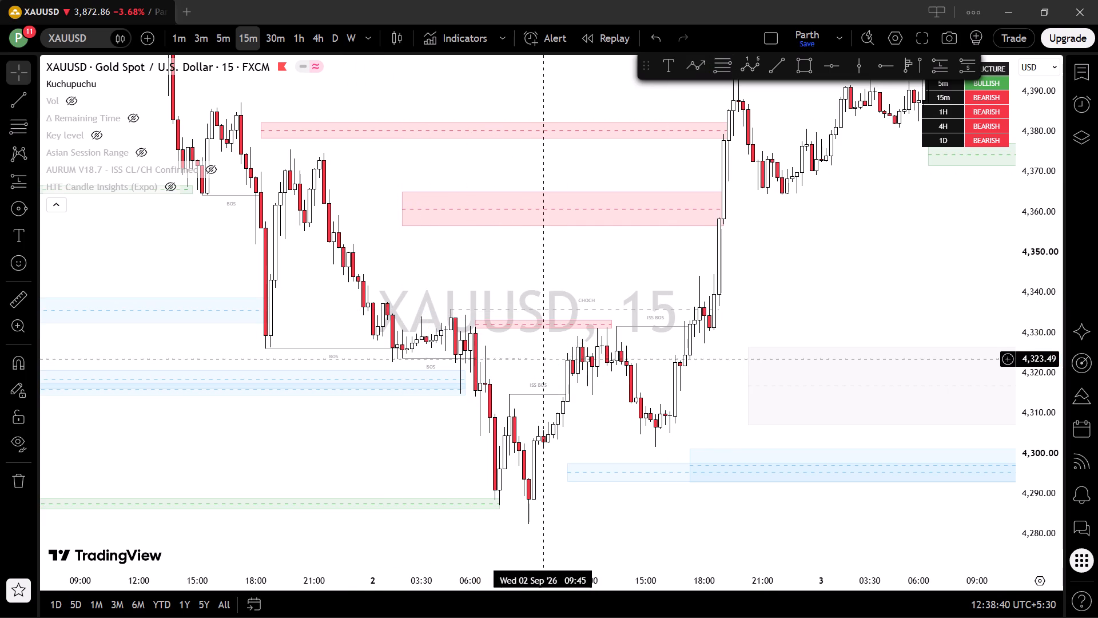
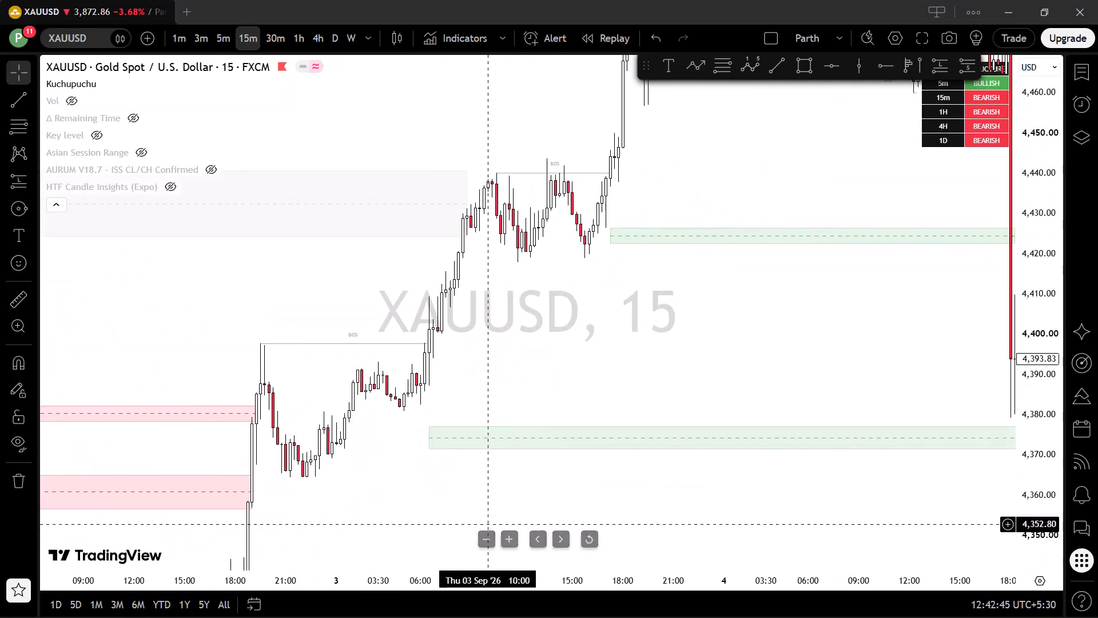
Examine the 15-minute price action forward from 3 September to 10 September, following the swings, structure breaks and marked zones.
left_click_drag(753, 365, 491, 583)
left_click_drag(626, 355, 583, 340)
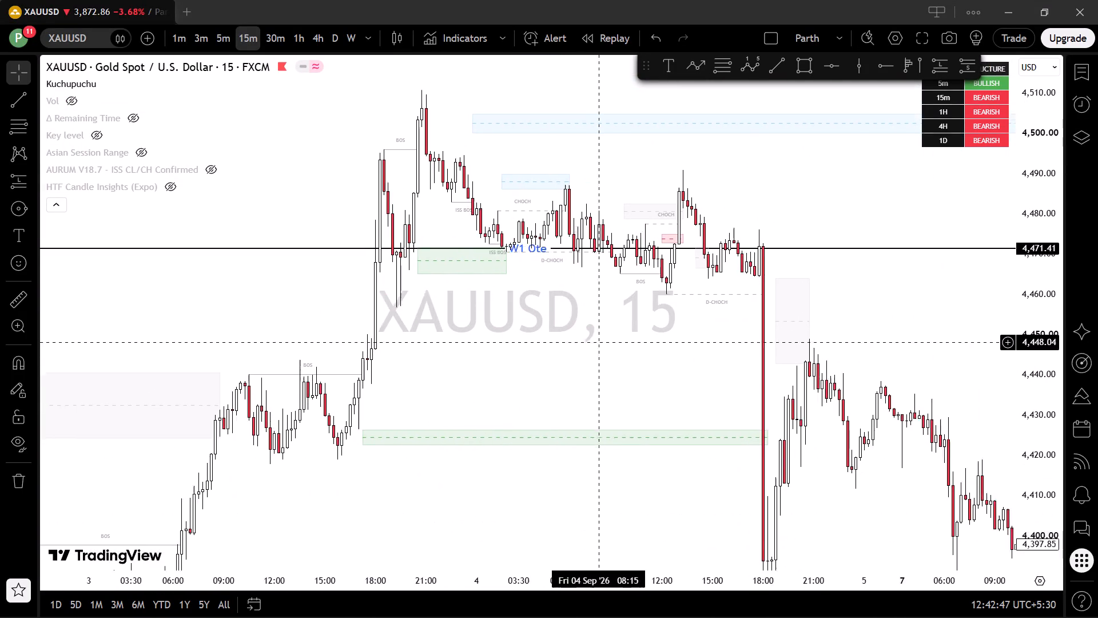
left_click_drag(583, 340, 528, 425)
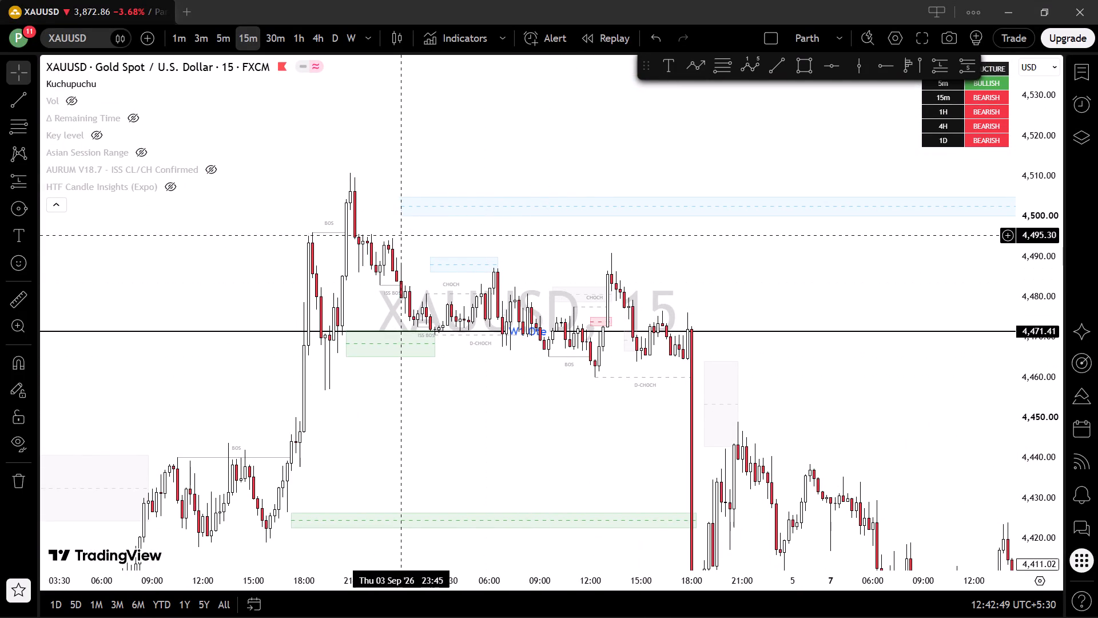
left_click_drag(572, 244, 464, 160)
left_click_drag(710, 360, 595, 145)
left_click_drag(736, 289, 558, 260)
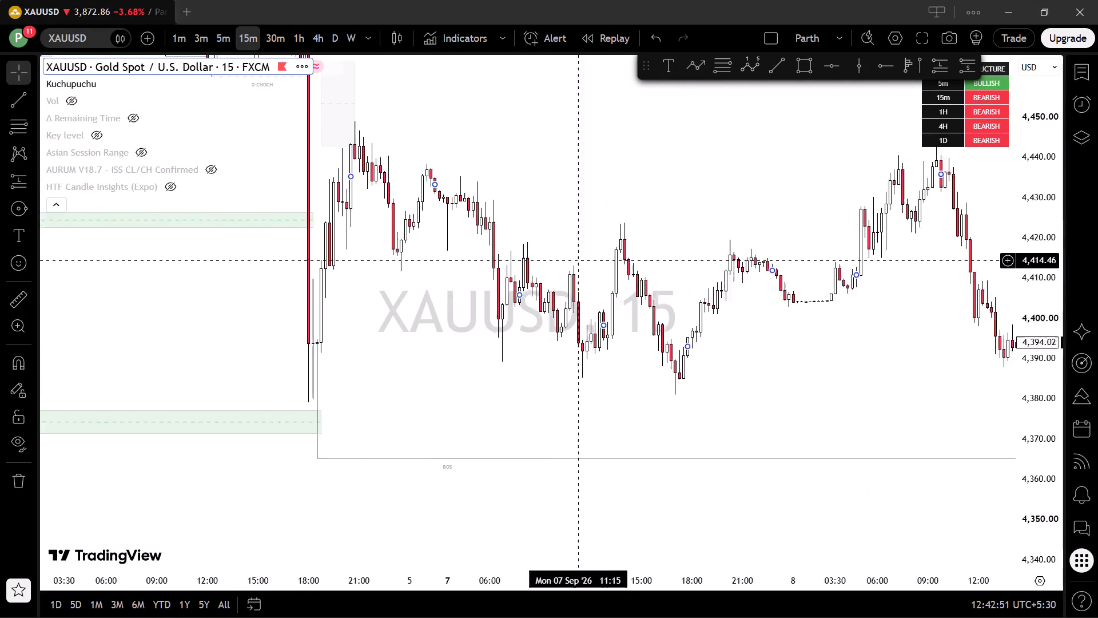
left_click_drag(558, 260, 364, 282)
left_click_drag(683, 292, 289, 284)
left_click_drag(711, 343, 512, 280)
left_click_drag(535, 320, 610, 367)
left_click_drag(766, 326, 541, 355)
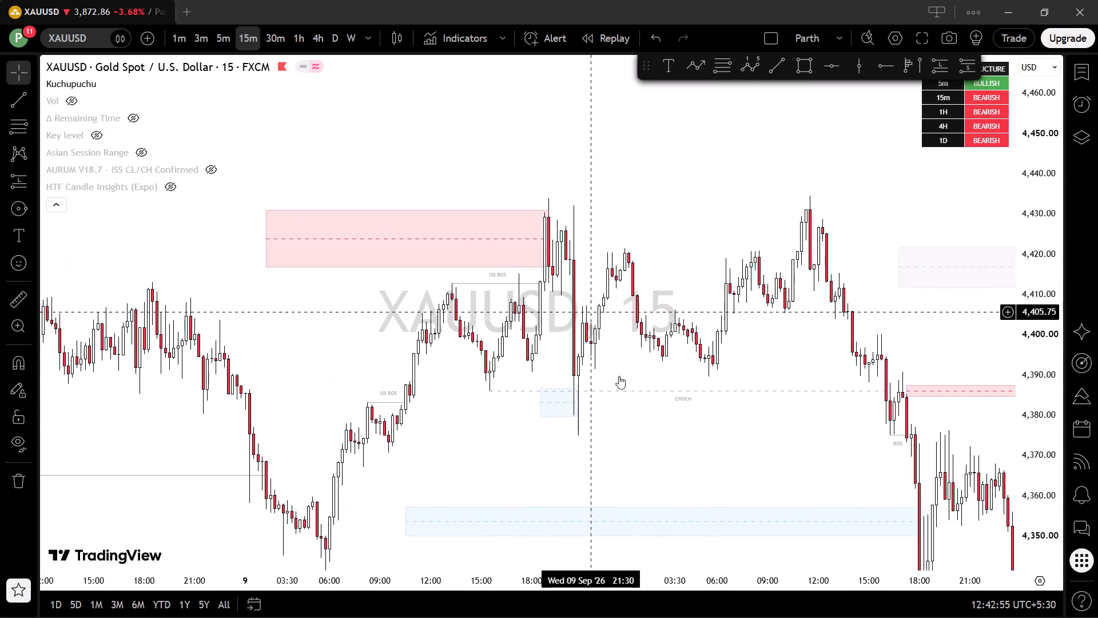
Review the 4 to 10 September swings again, comparing the sharp drop below the W1 Ote level with the red and blue zones.
left_click_drag(745, 411, 735, 382)
left_click_drag(292, 494, 366, 508)
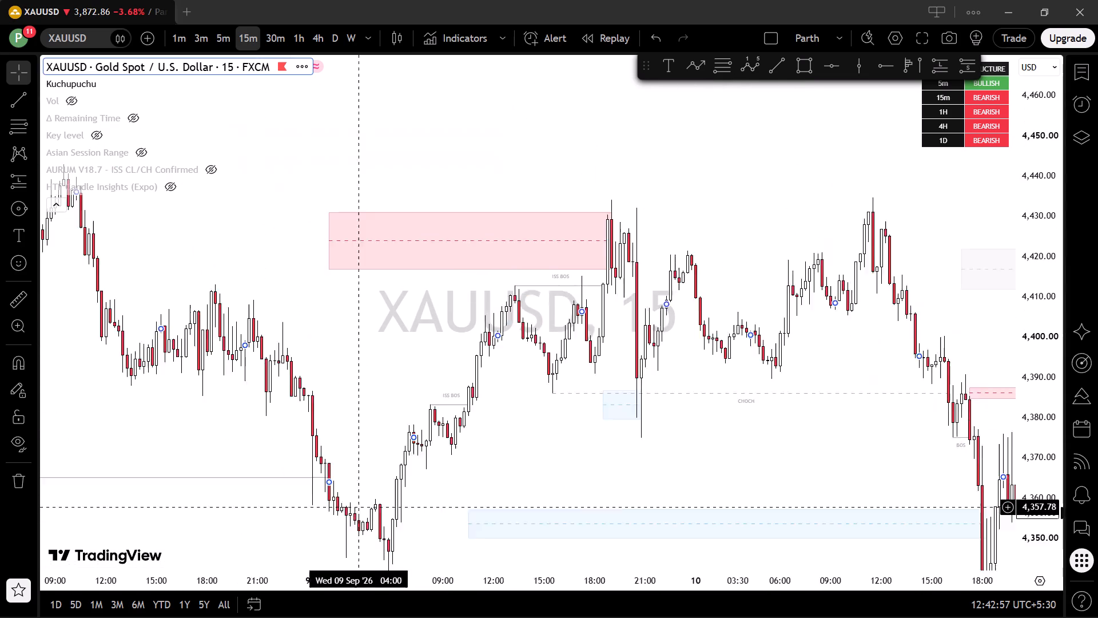
left_click_drag(366, 508, 1002, 612)
scroll(867, 524, "down", 6)
left_click_drag(831, 350, 653, 273)
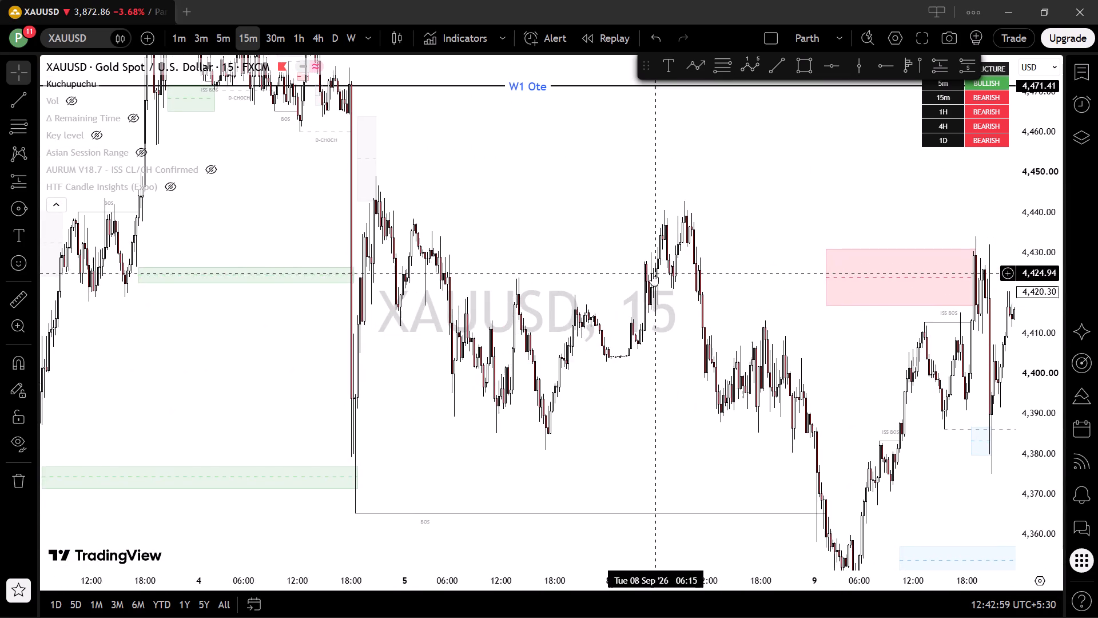
scroll(613, 311, "up", 2)
left_click_drag(571, 314, 489, 264)
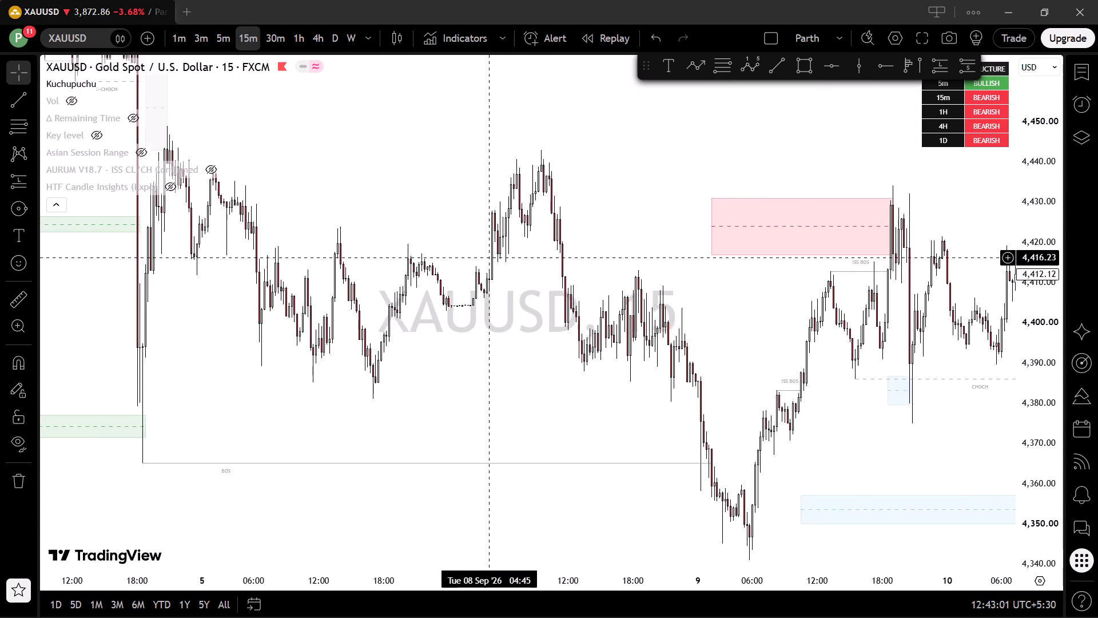
left_click_drag(489, 264, 636, 470)
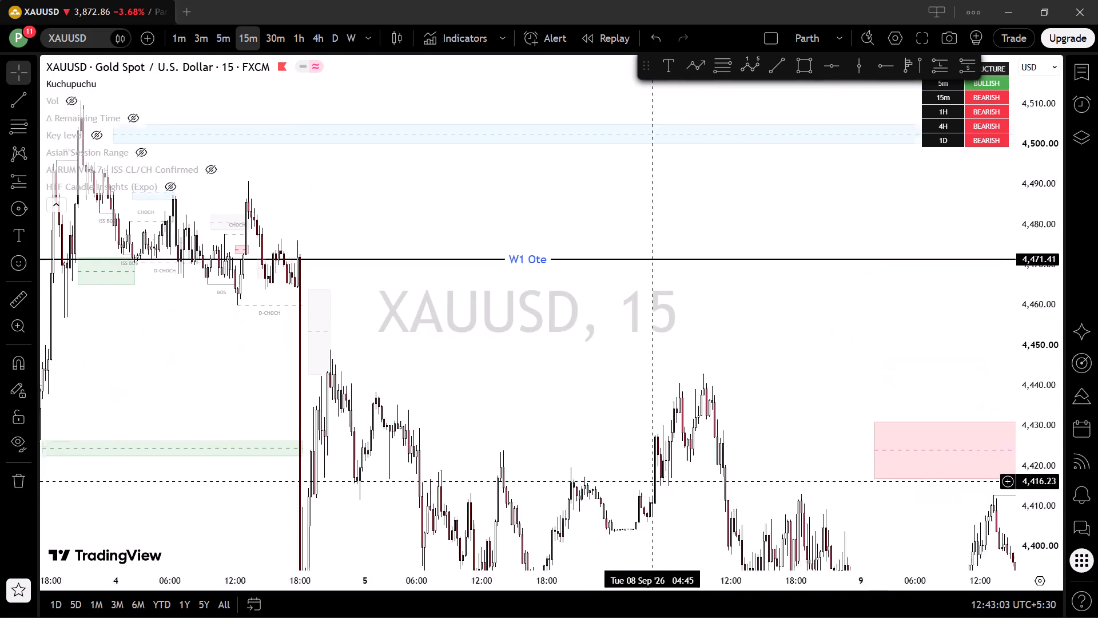
Examine the price action from 10 September forward to 15 September, following the BOS and CHOCH structure and its marked zones.
left_click_drag(636, 470, 254, 281)
scroll(274, 347, "up", 4)
left_click_drag(386, 321, 356, 243)
left_click_drag(554, 312, 355, 162)
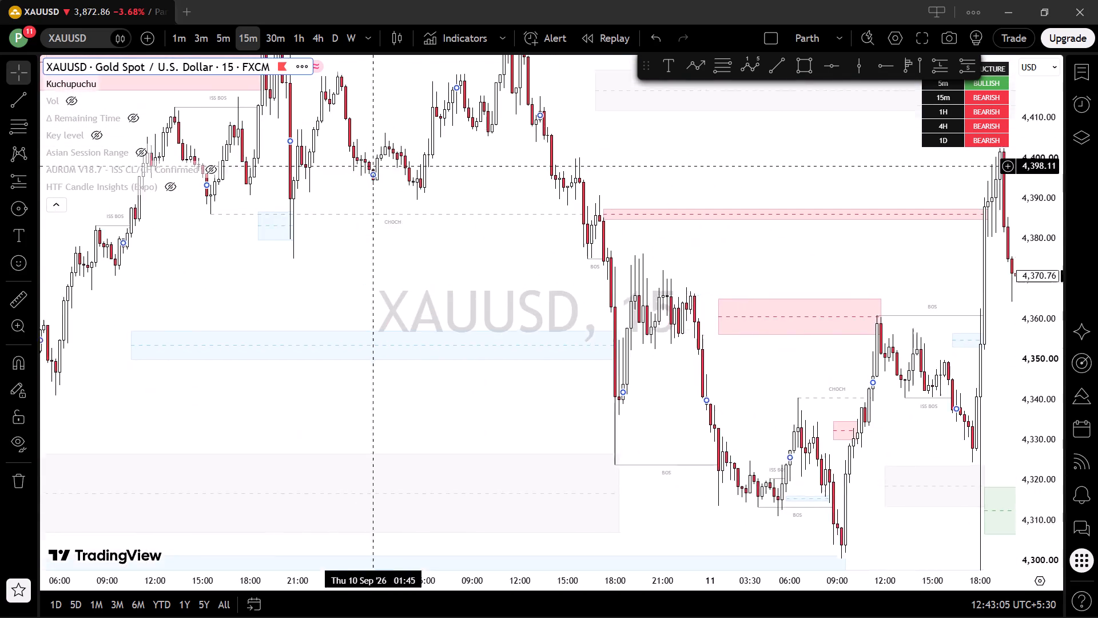
left_click_drag(355, 162, 347, 176)
left_click_drag(534, 265, 290, 264)
left_click_drag(657, 247, 699, 217)
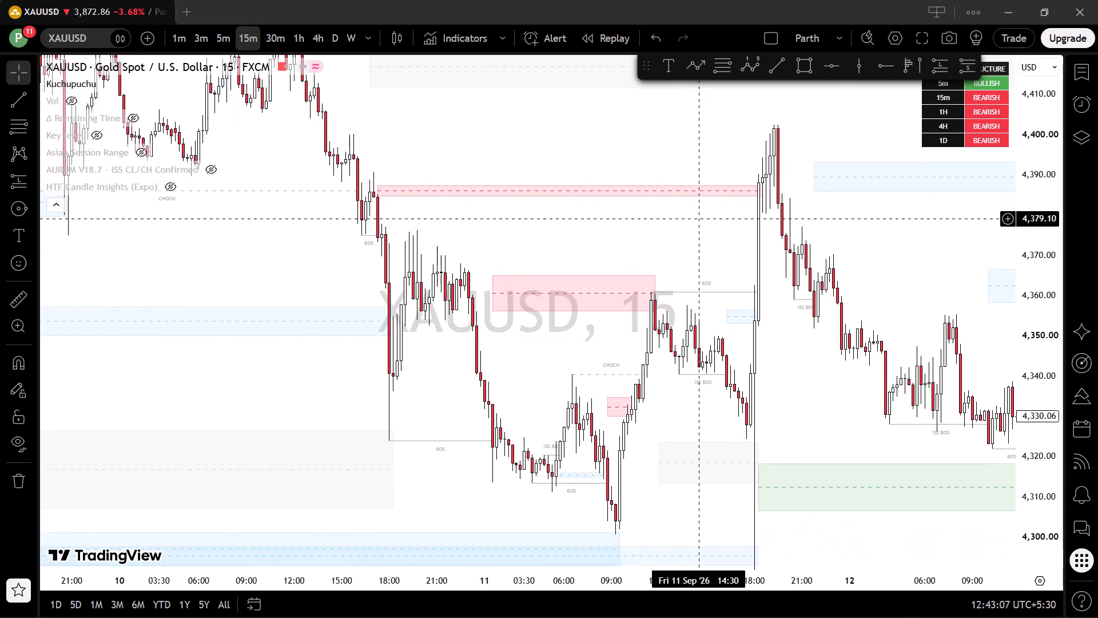
left_click_drag(699, 217, 678, 208)
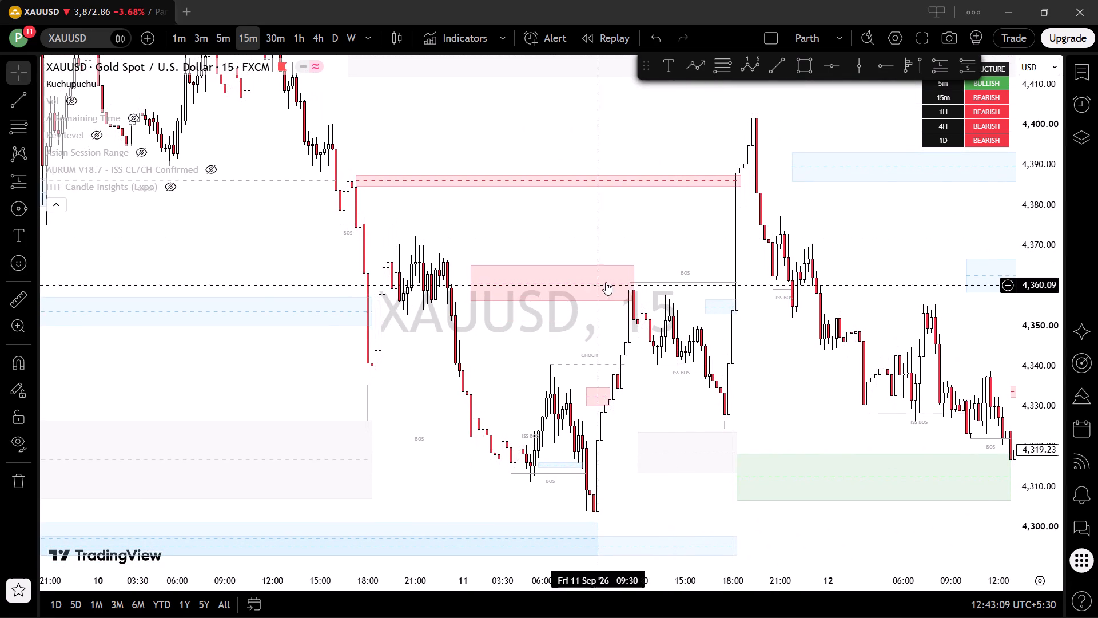
left_click_drag(706, 266, 675, 212)
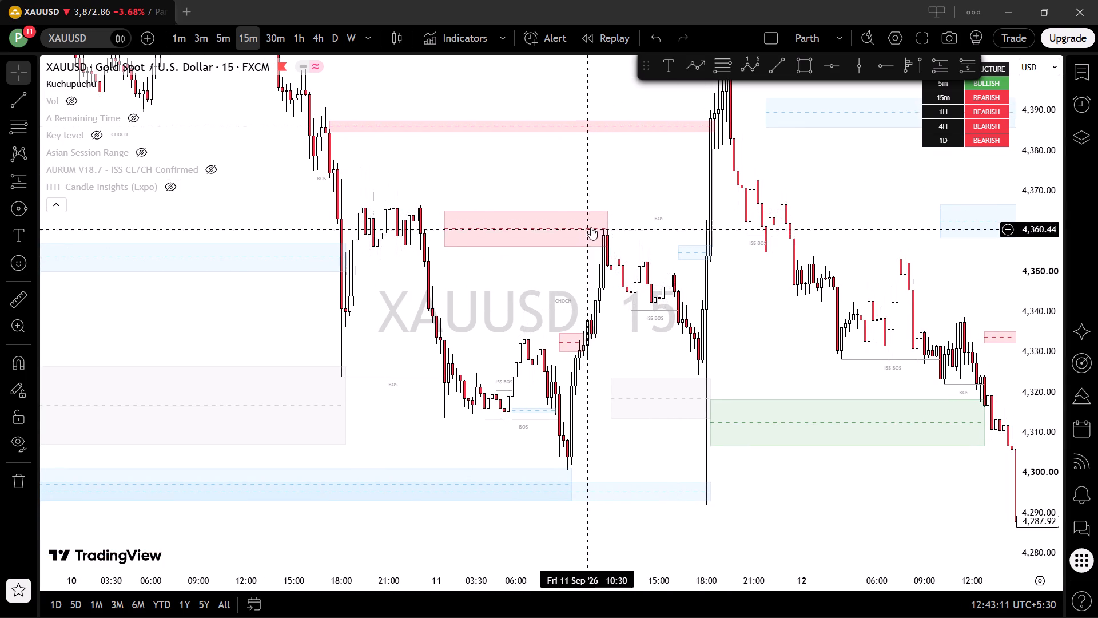
left_click_drag(716, 230, 597, 283)
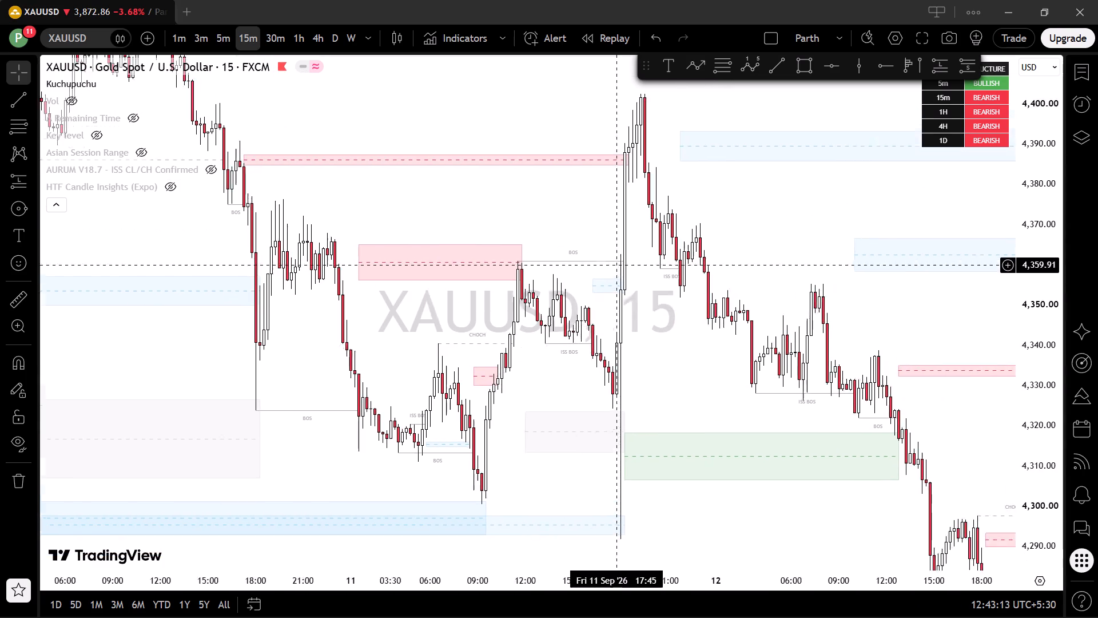
left_click_drag(597, 283, 408, 240)
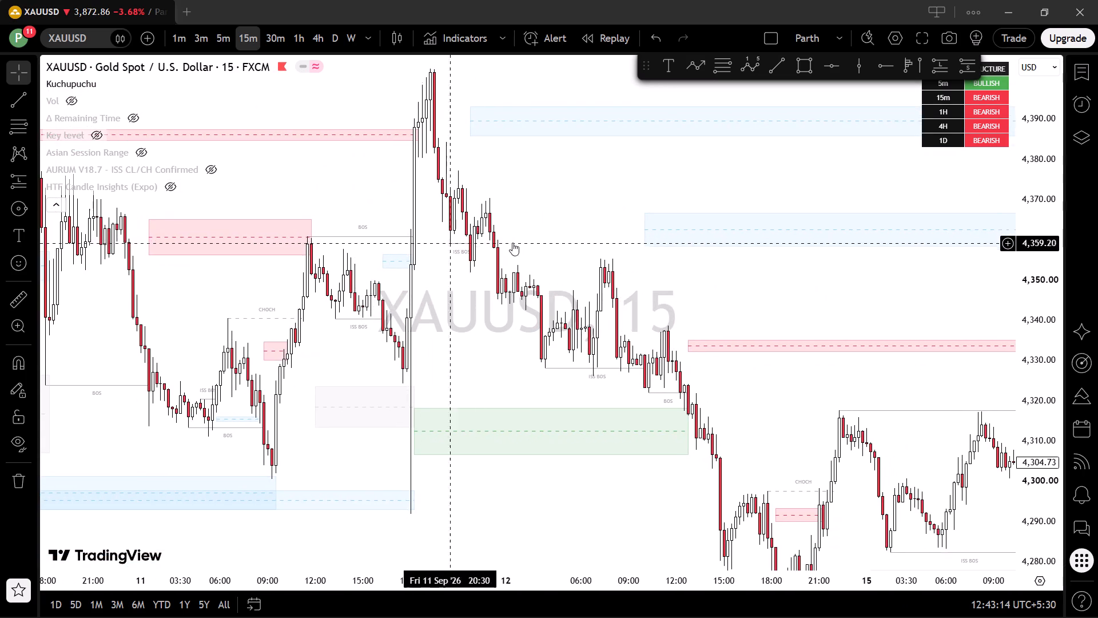
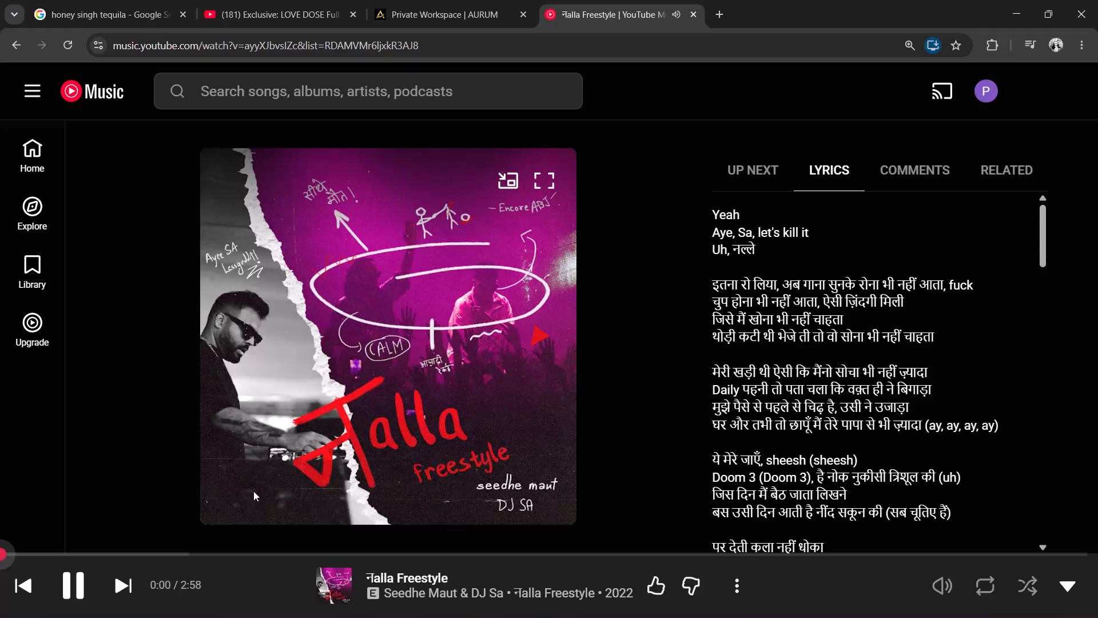
Pause the current song and return to the YouTube Music home page.
key("space")
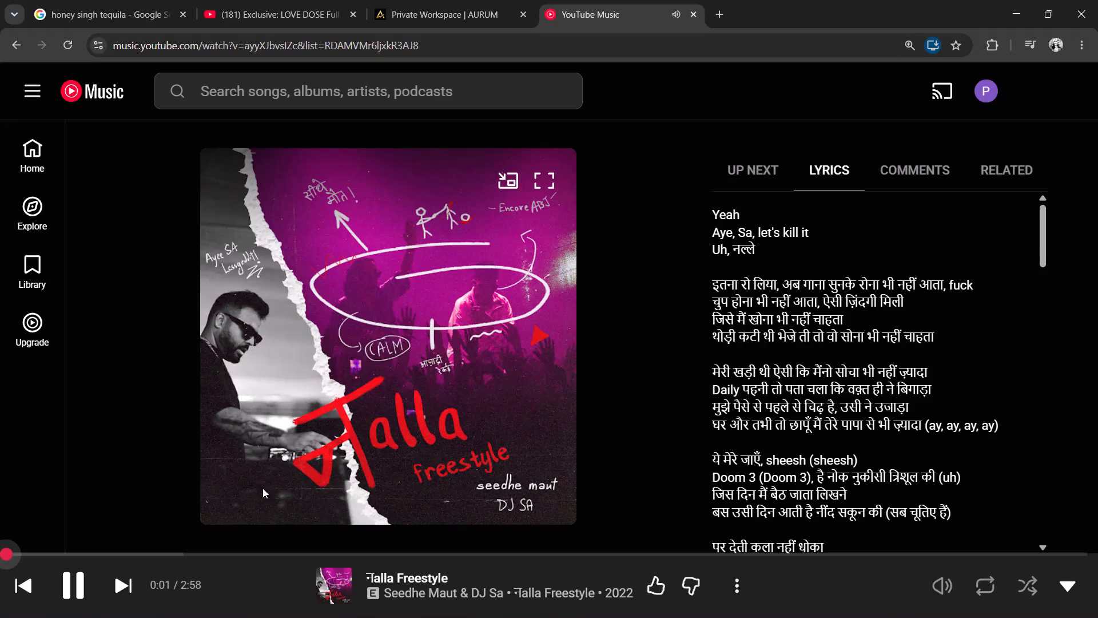
left_click(26, 144)
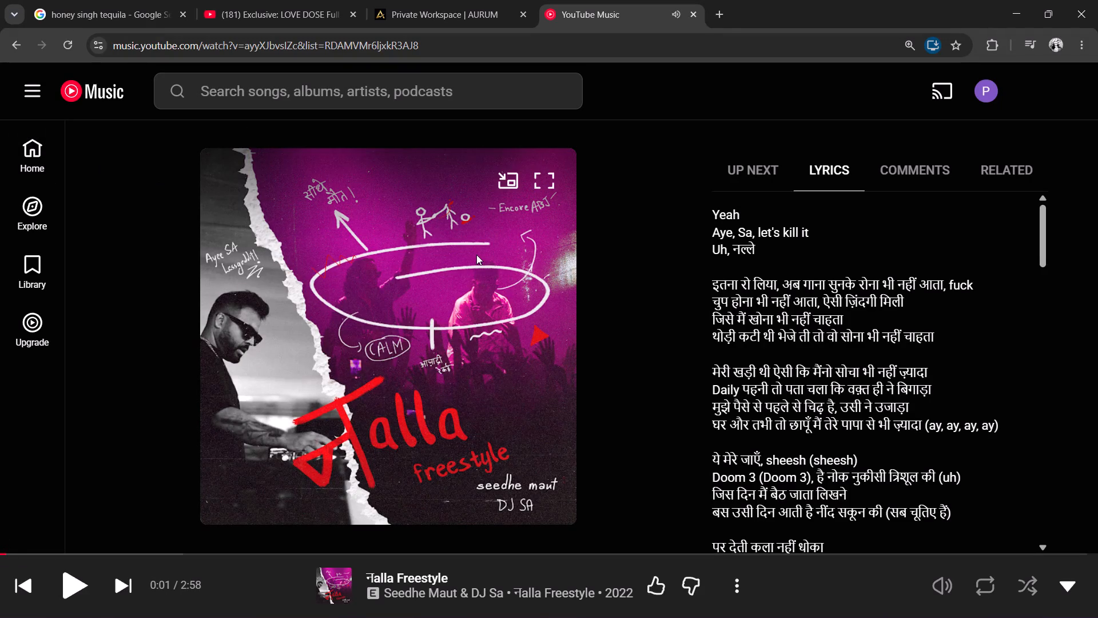
left_click(35, 145)
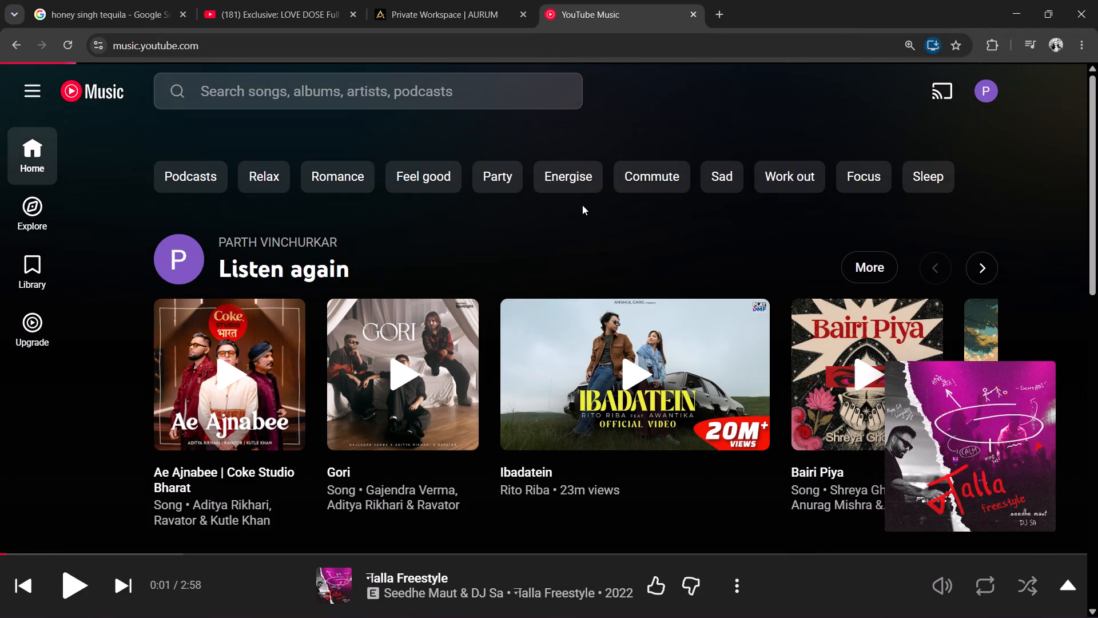
Browse the home recommendations, play Udi Udi from Quick picks and collapse the full-page player.
scroll(663, 257, "down", 1)
scroll(791, 278, "down", 1)
scroll(770, 299, "up", 3)
scroll(747, 314, "down", 2)
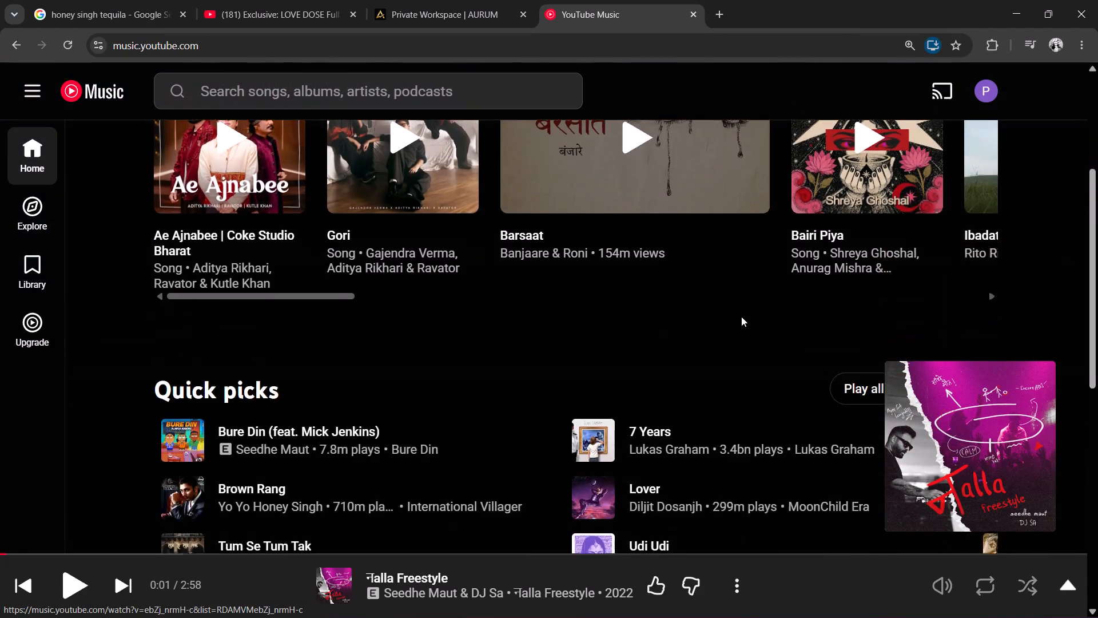
scroll(741, 316, "down", 2)
scroll(595, 316, "down", 2, "ctrl")
scroll(893, 85, "up", 1, "ctrl")
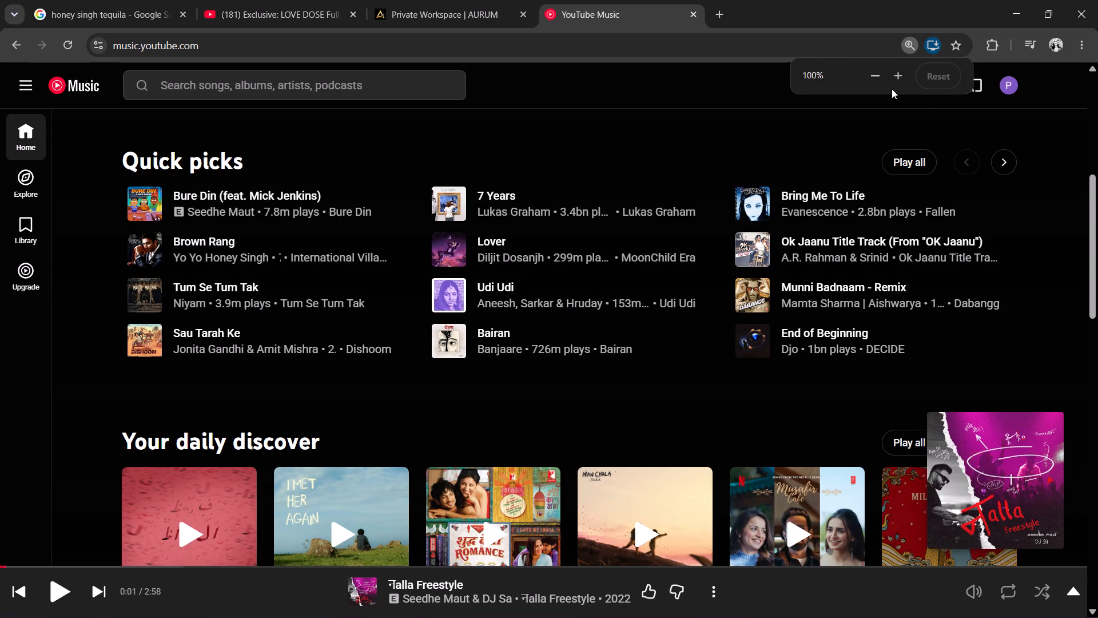
scroll(892, 89, "up", 2, "ctrl")
scroll(450, 233, "up", 3)
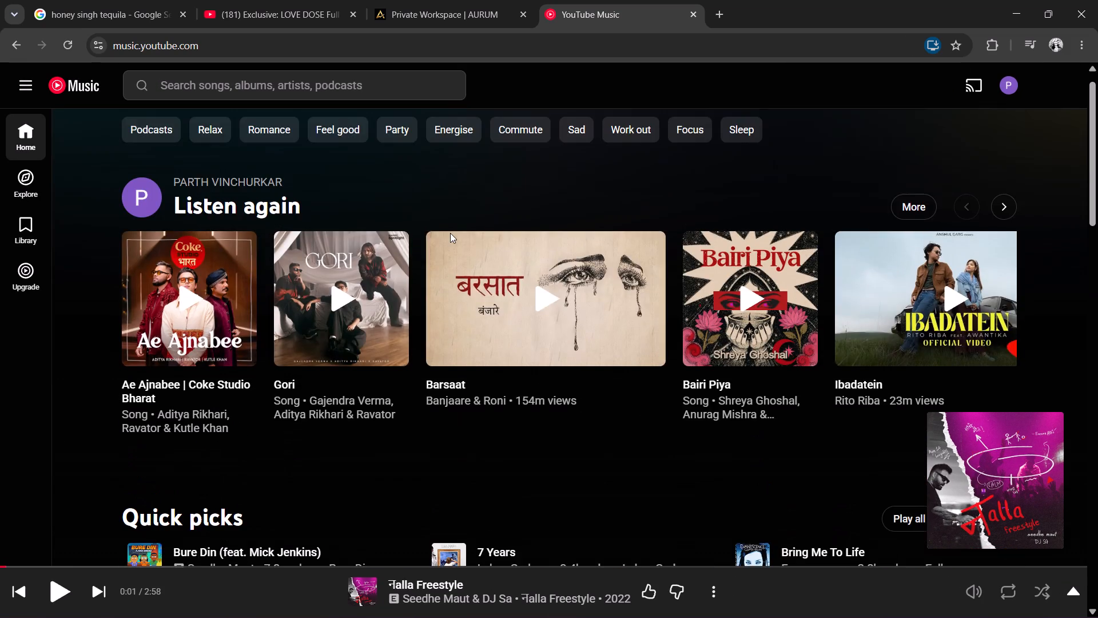
scroll(436, 243, "down", 1)
scroll(536, 343, "down", 1)
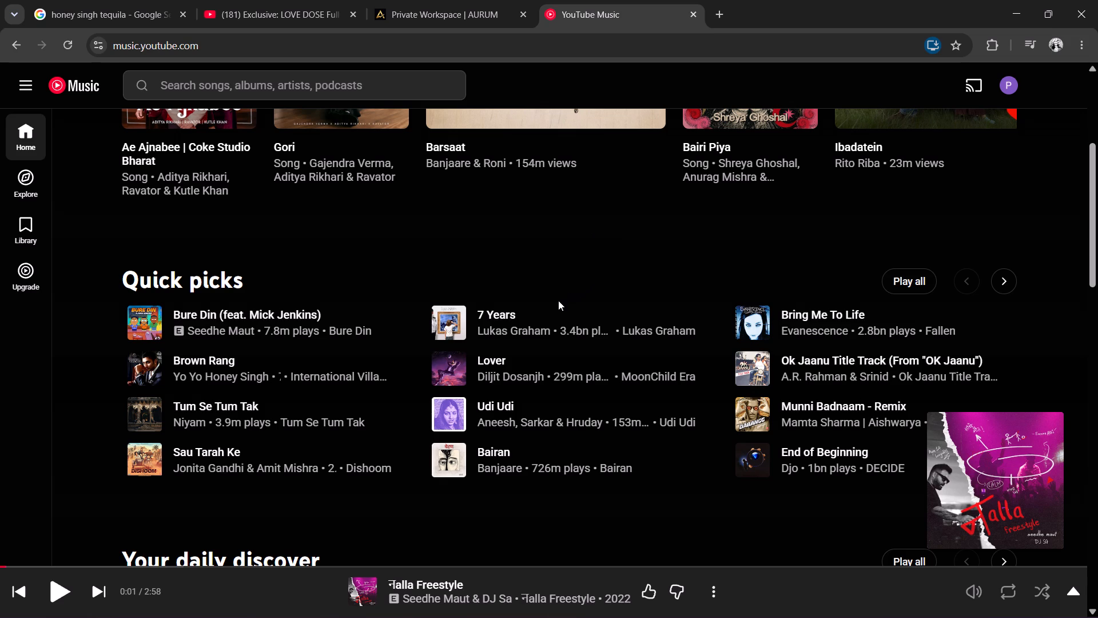
scroll(508, 316, "up", 1)
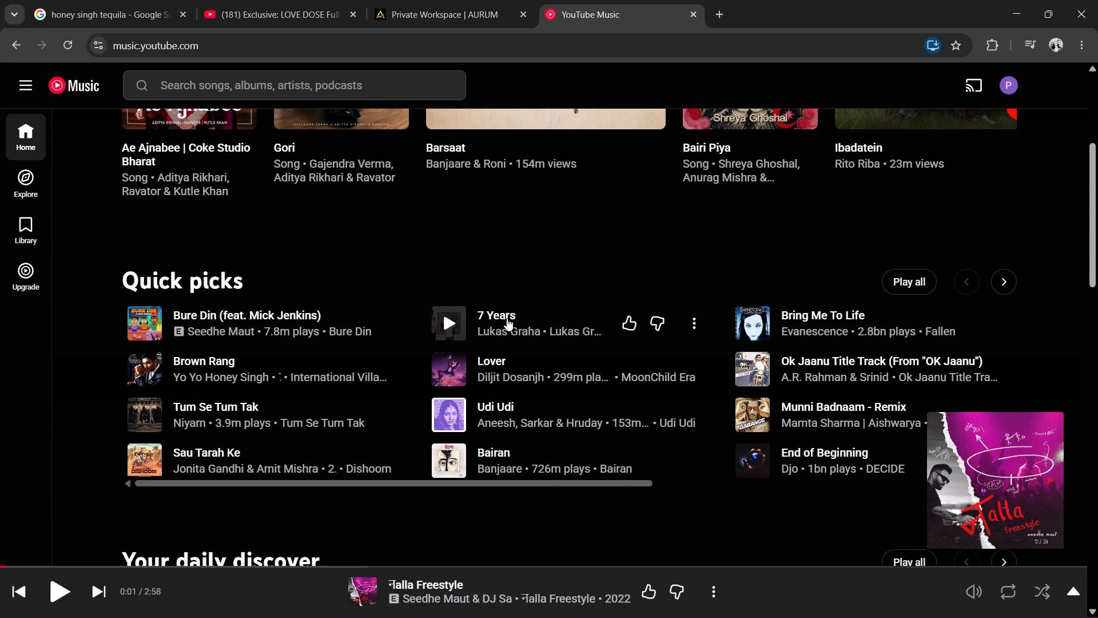
scroll(507, 318, "up", 1)
scroll(494, 337, "down", 2)
left_click(461, 421)
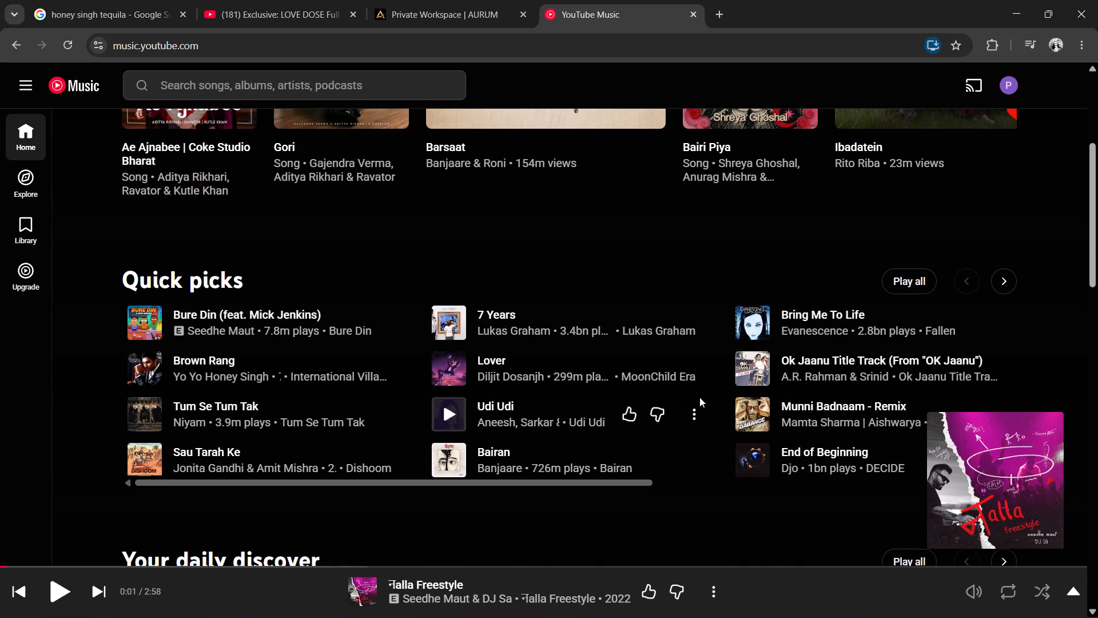
left_click(447, 411)
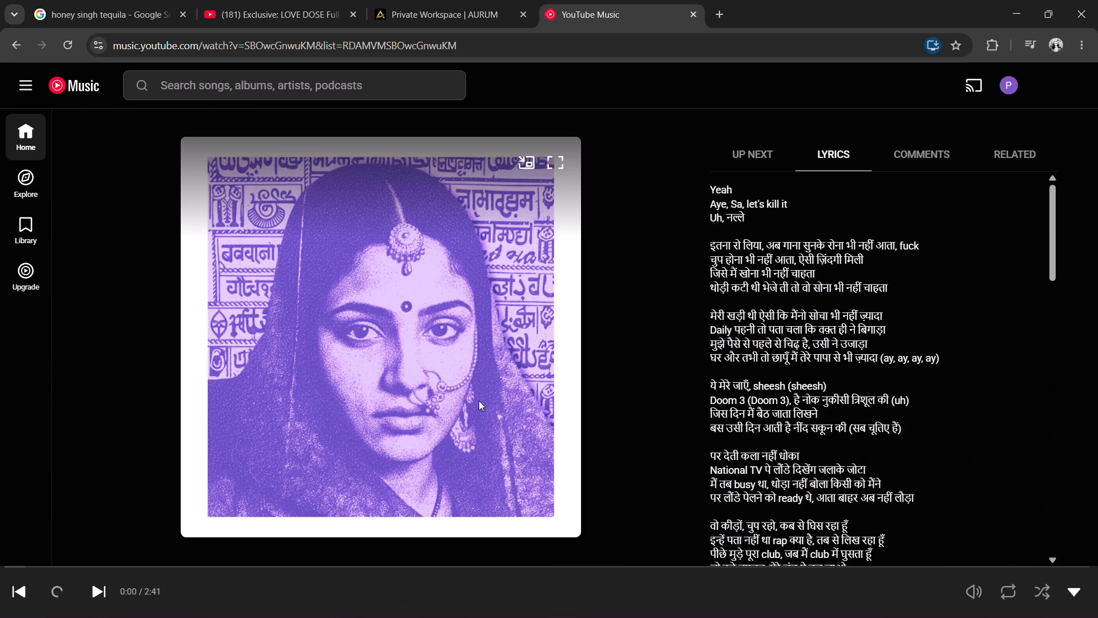
left_click_drag(1080, 600, 1077, 595)
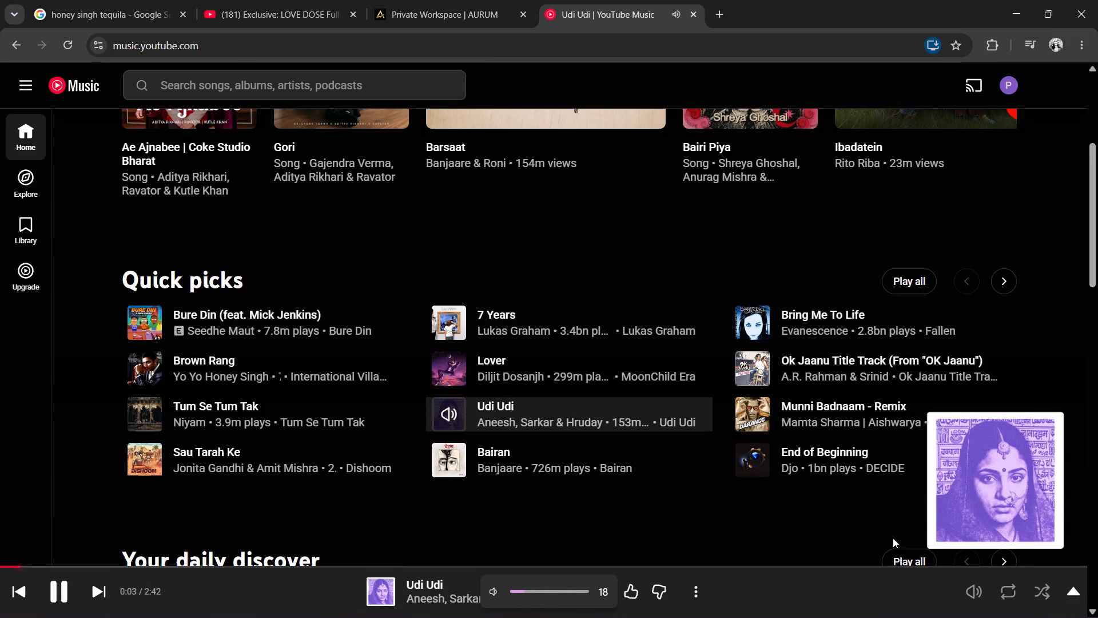
Switch to TradingView and examine the XAUUSD 15-minute swings from 14 to 17 September, including the sharp drop and rebound.
key("alt+Tab")
left_click_drag(798, 359, 197, 260)
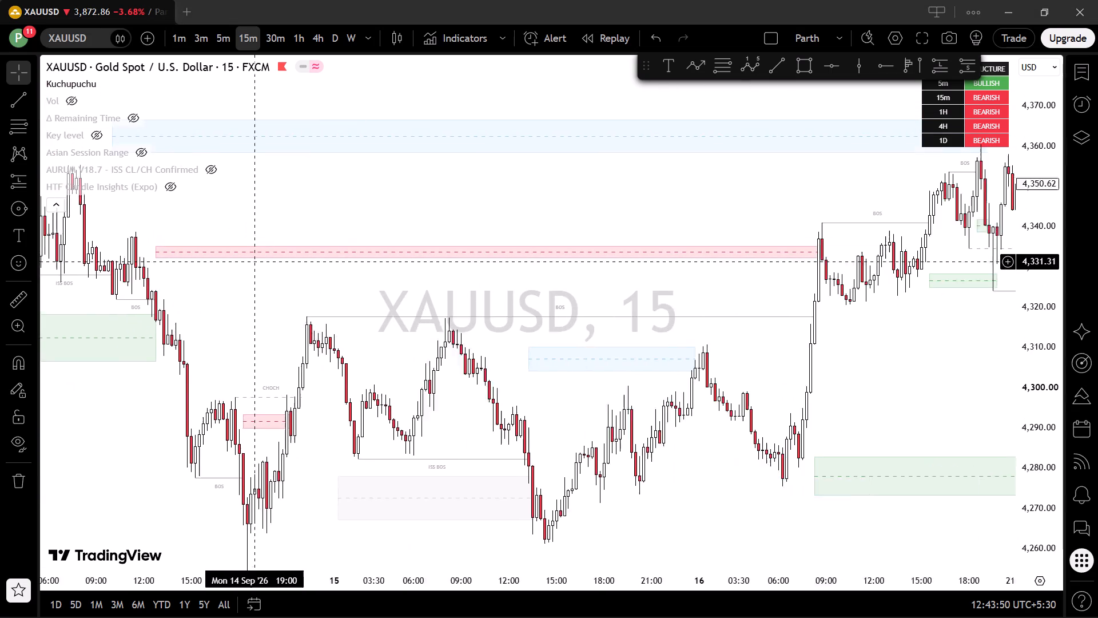
left_click_drag(197, 260, 0, 291)
scroll(750, 293, "up", 2)
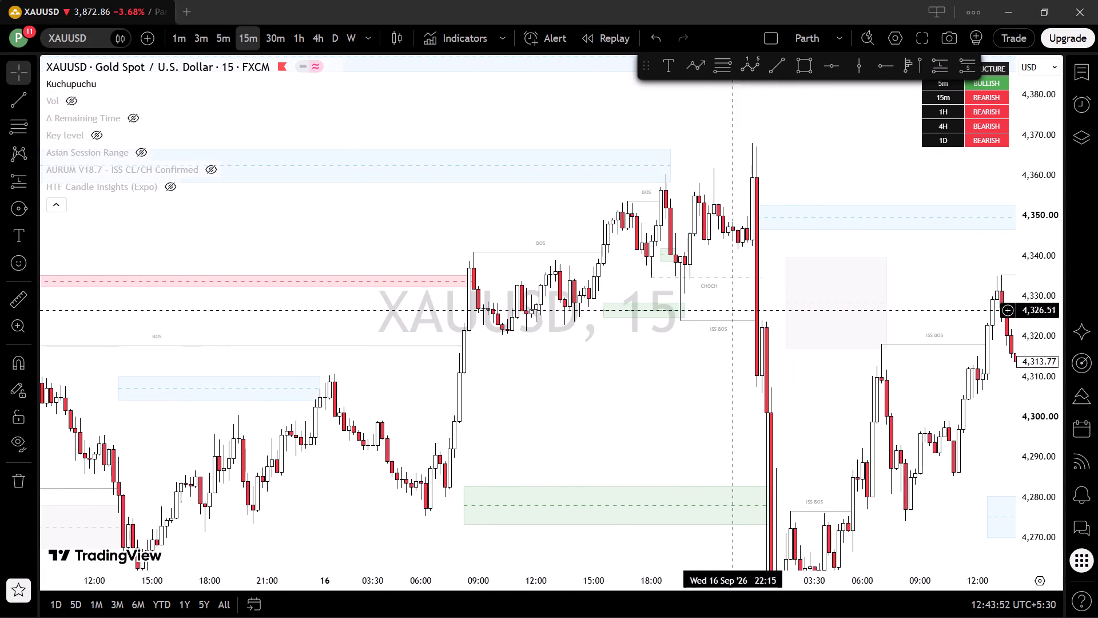
scroll(763, 391, "up", 2)
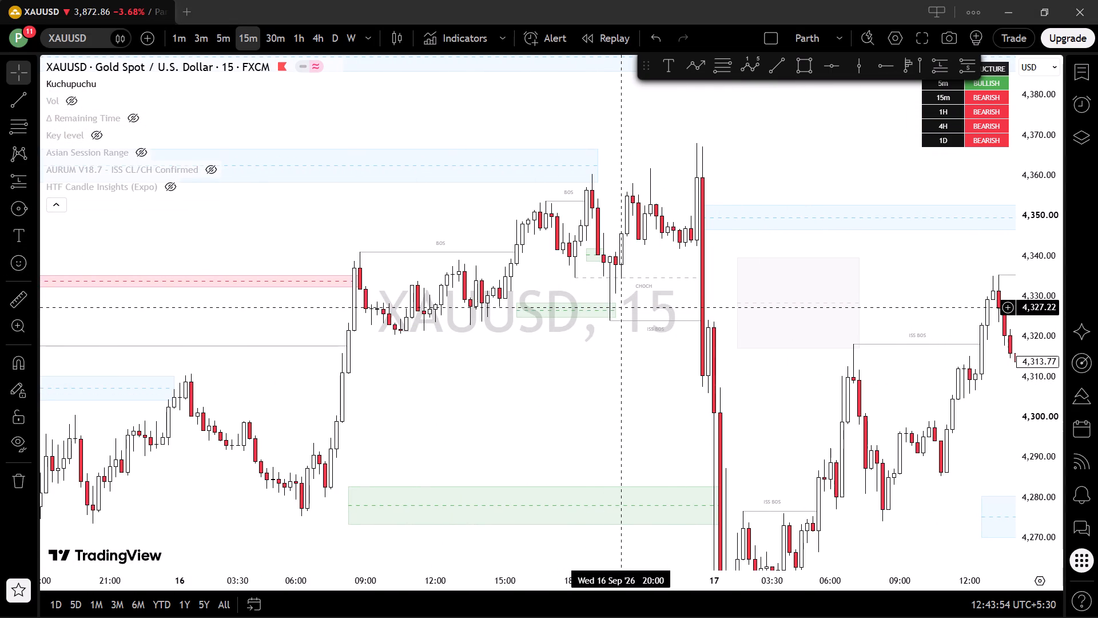
left_click_drag(800, 323, 492, 263)
left_click_drag(725, 291, 441, 382)
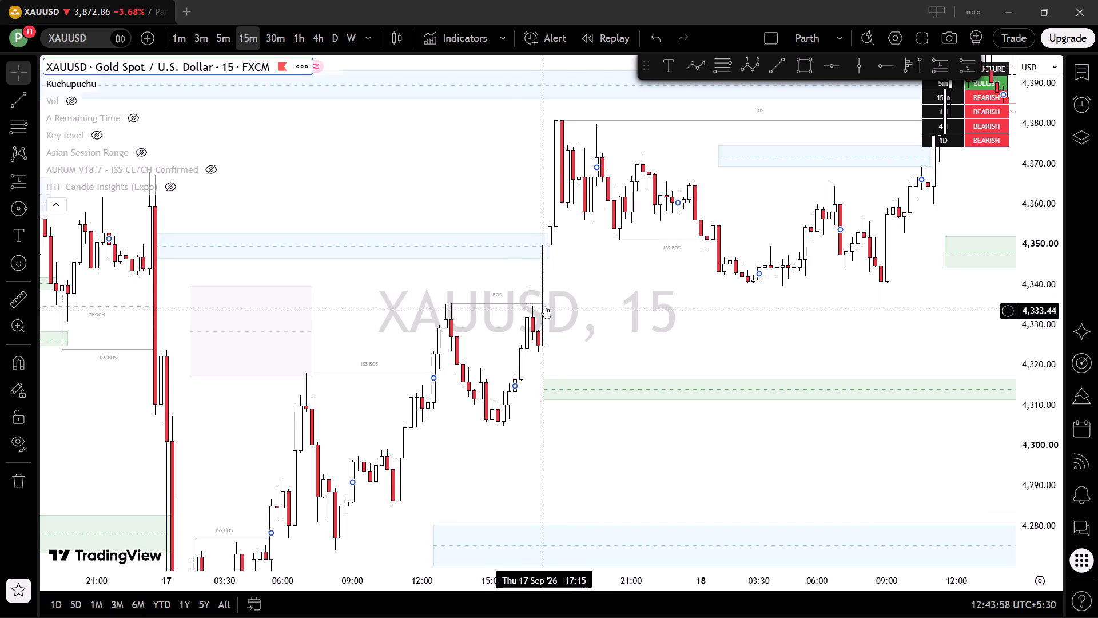
left_click_drag(596, 275, 836, 141)
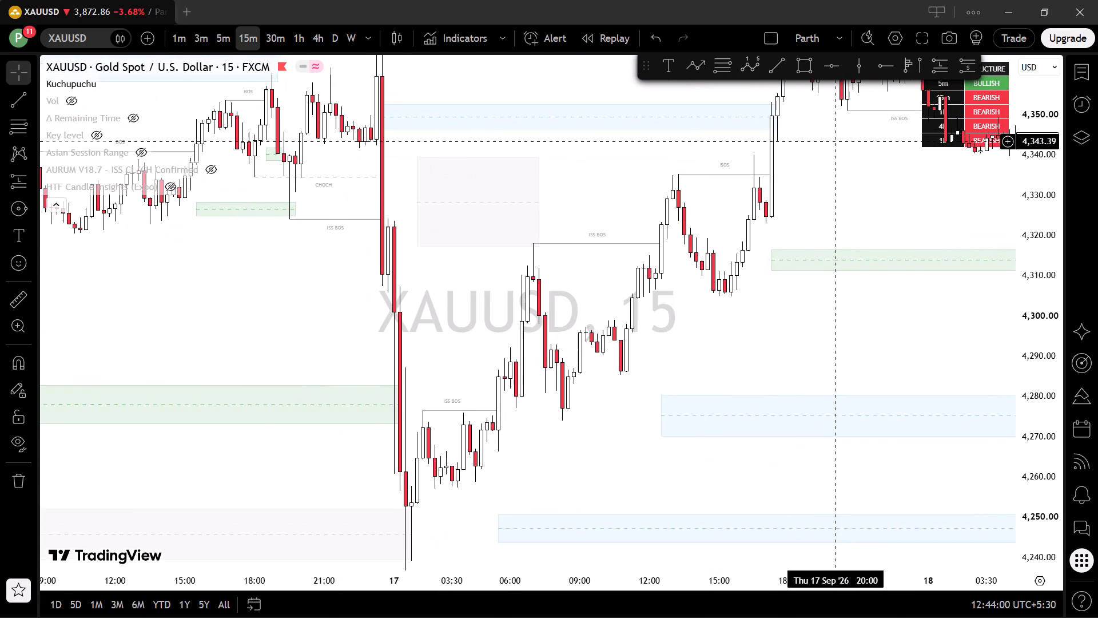
left_click_drag(836, 141, 626, 263)
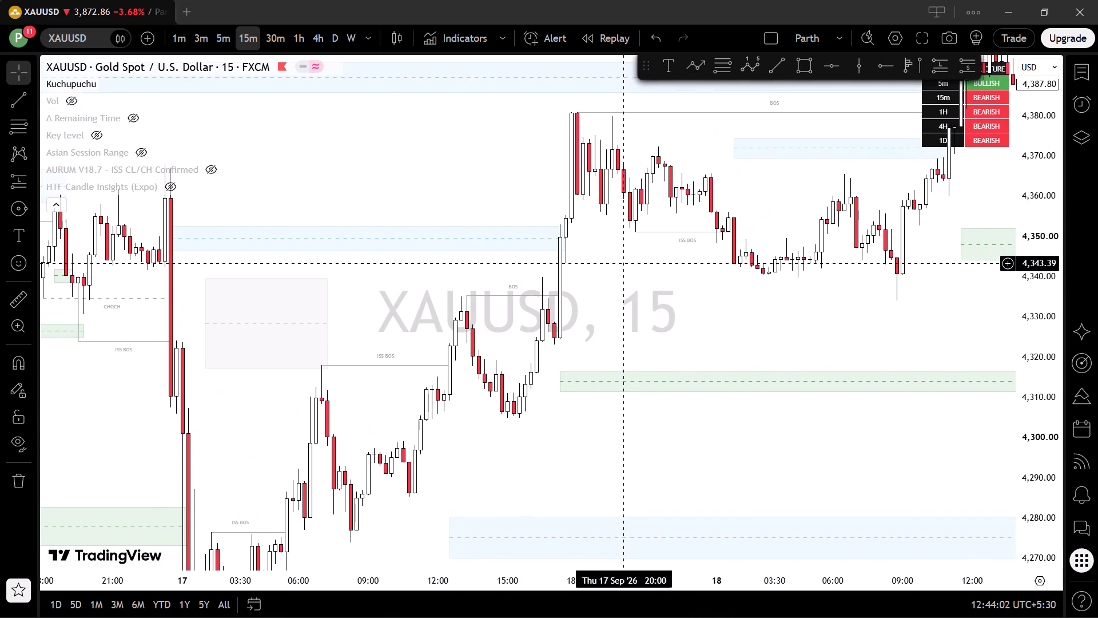
left_click_drag(626, 263, 665, 249)
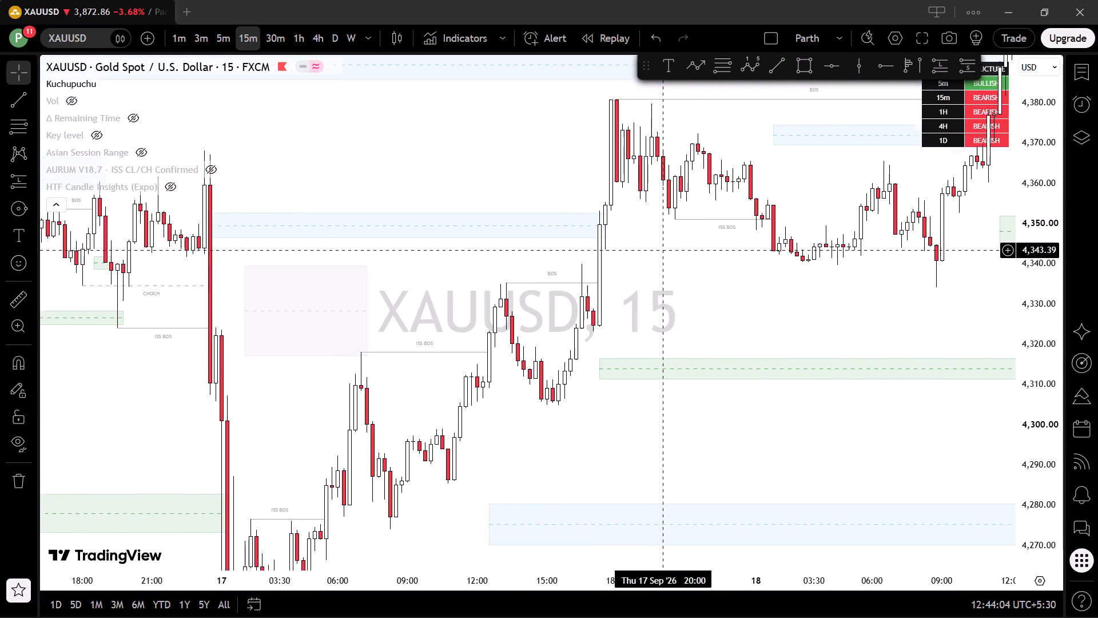
left_click_drag(665, 249, 651, 261)
Examine the price action from 18 to 23 September, following the BOS and CHOCH structure and the coloured zones.
left_click_drag(778, 300, 553, 334)
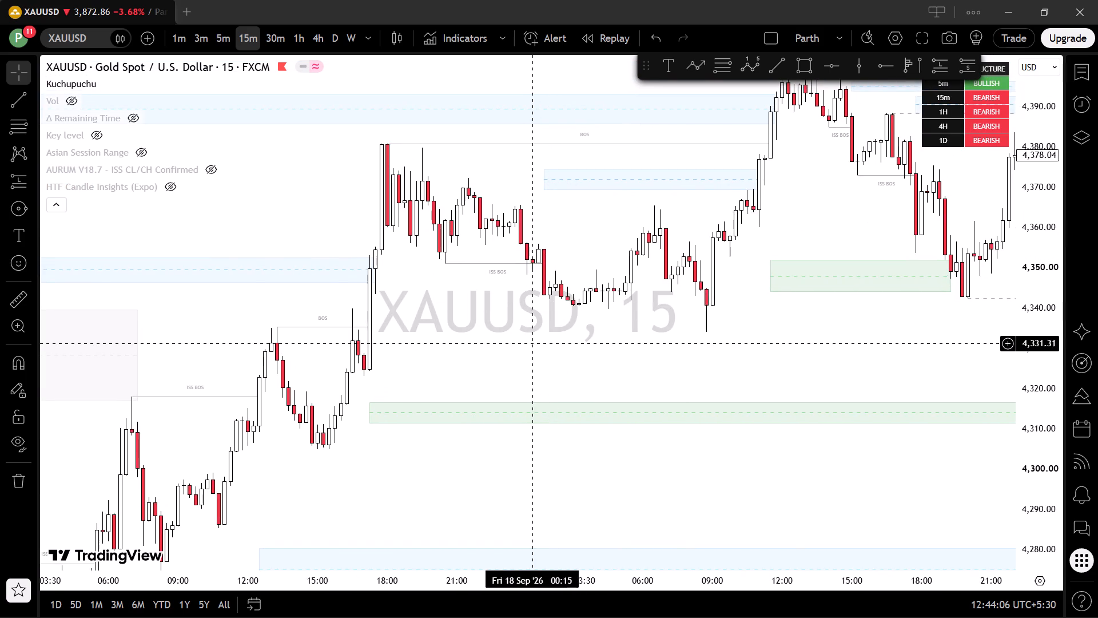
left_click_drag(506, 387, 405, 424)
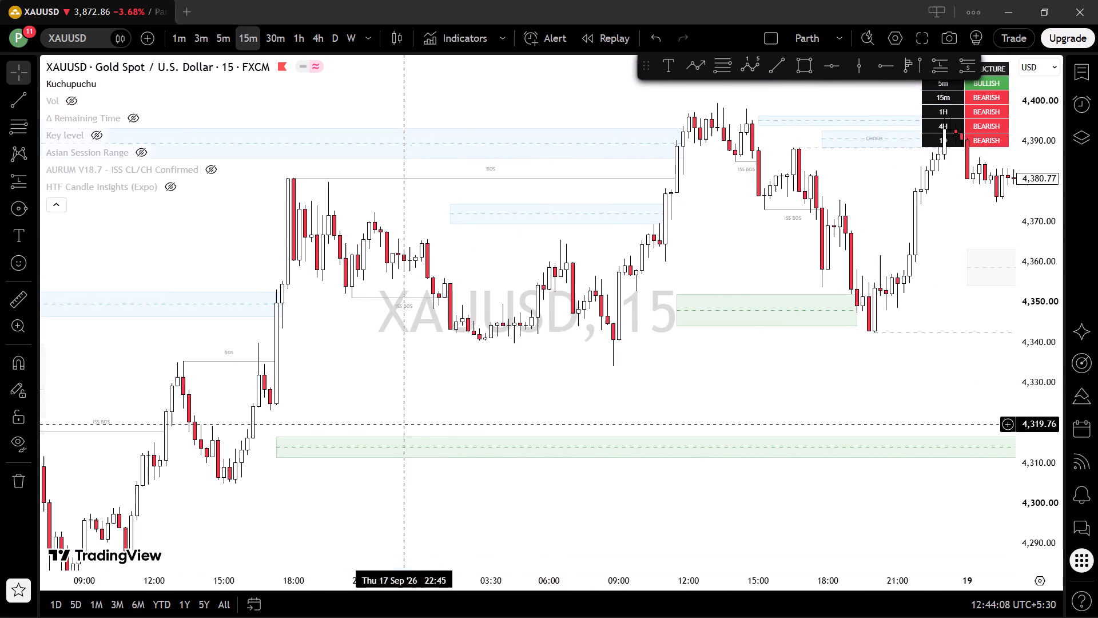
left_click_drag(697, 338, 621, 394)
left_click_drag(759, 331, 400, 294)
left_click_drag(800, 312, 766, 311)
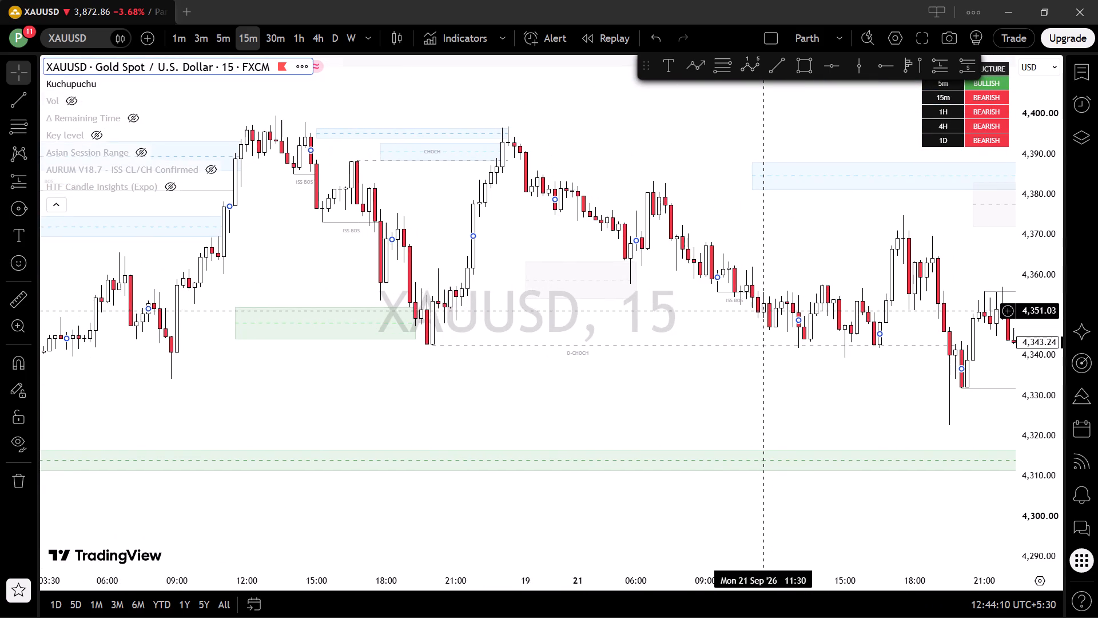
left_click_drag(766, 311, 244, 288)
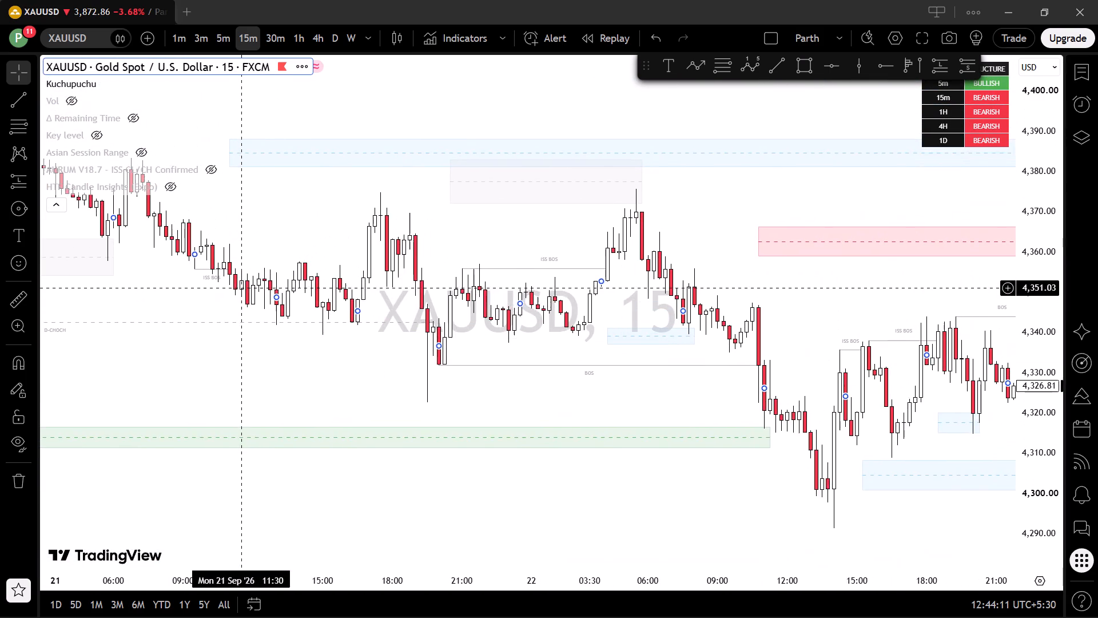
left_click_drag(244, 288, 225, 299)
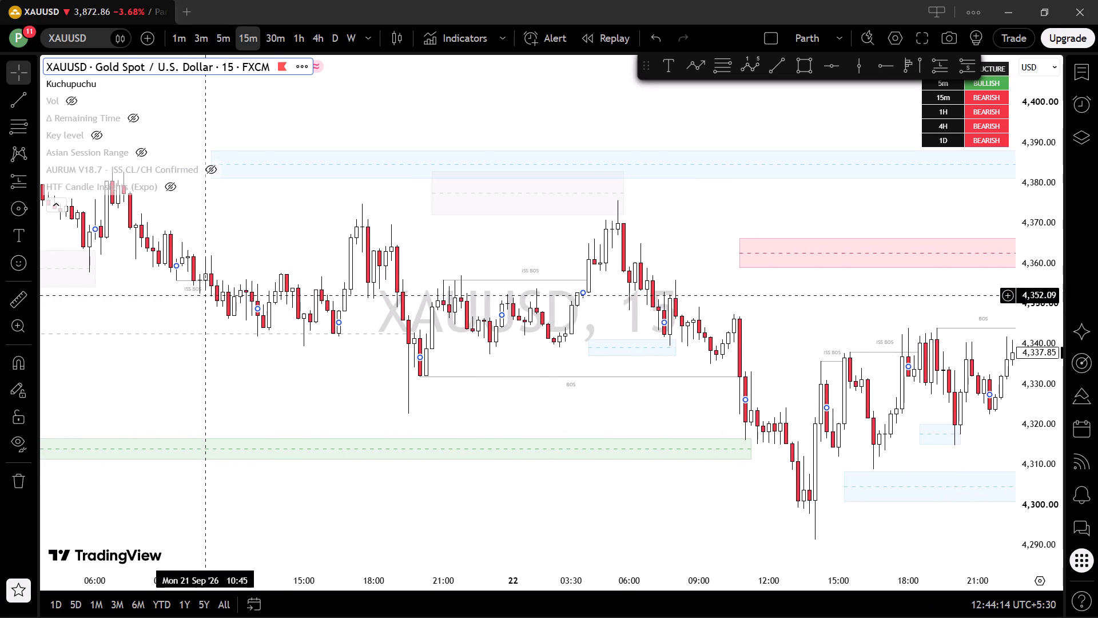
left_click_drag(694, 253, 337, 218)
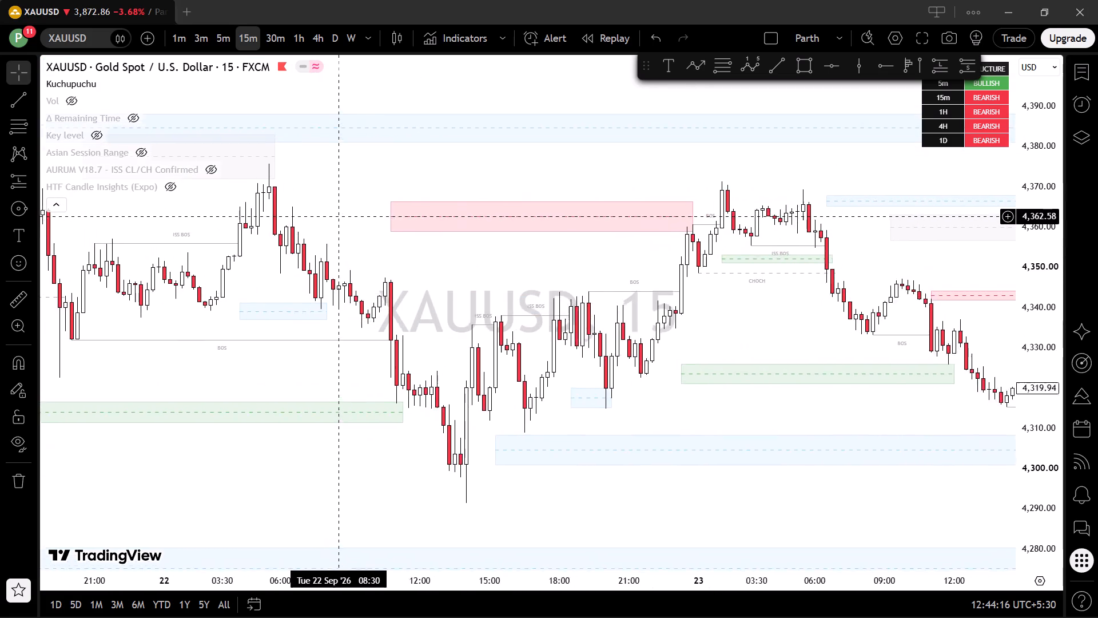
left_click_drag(337, 218, 253, 216)
Skim the wider 15-minute price action from 23 September into October, comparing the late-September decline with the remaining zones.
scroll(567, 239, "down", 4)
left_click_drag(792, 255, 18, 256)
scroll(699, 272, "down", 6)
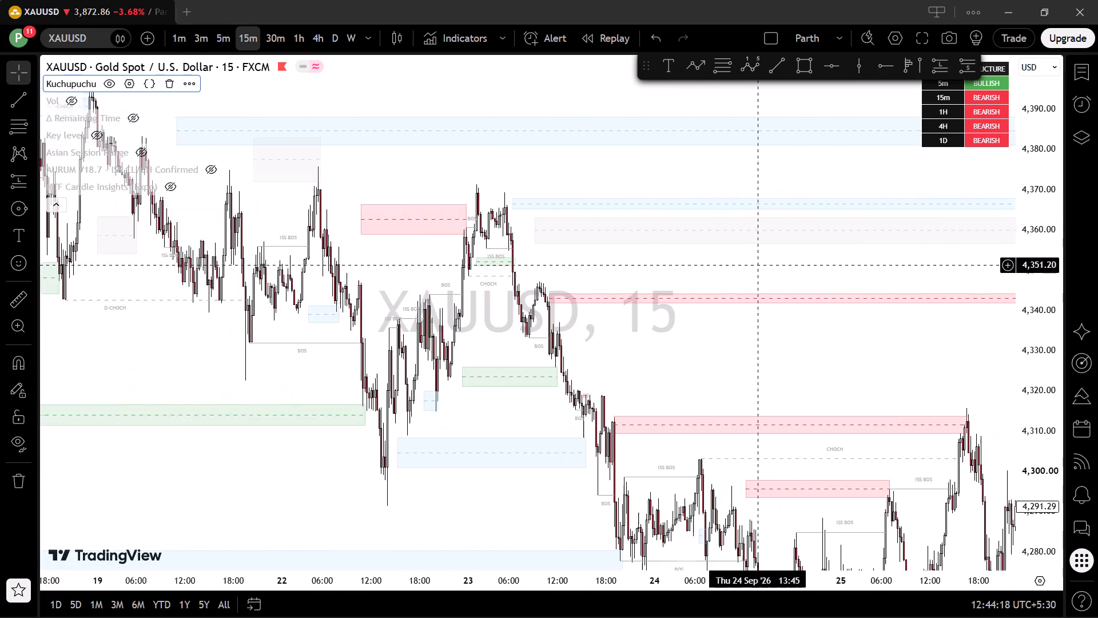
left_click_drag(828, 240, 70, 240)
left_click_drag(571, 259, 3, 279)
left_click_drag(673, 277, 72, 251)
left_click_drag(628, 237, 450, 212)
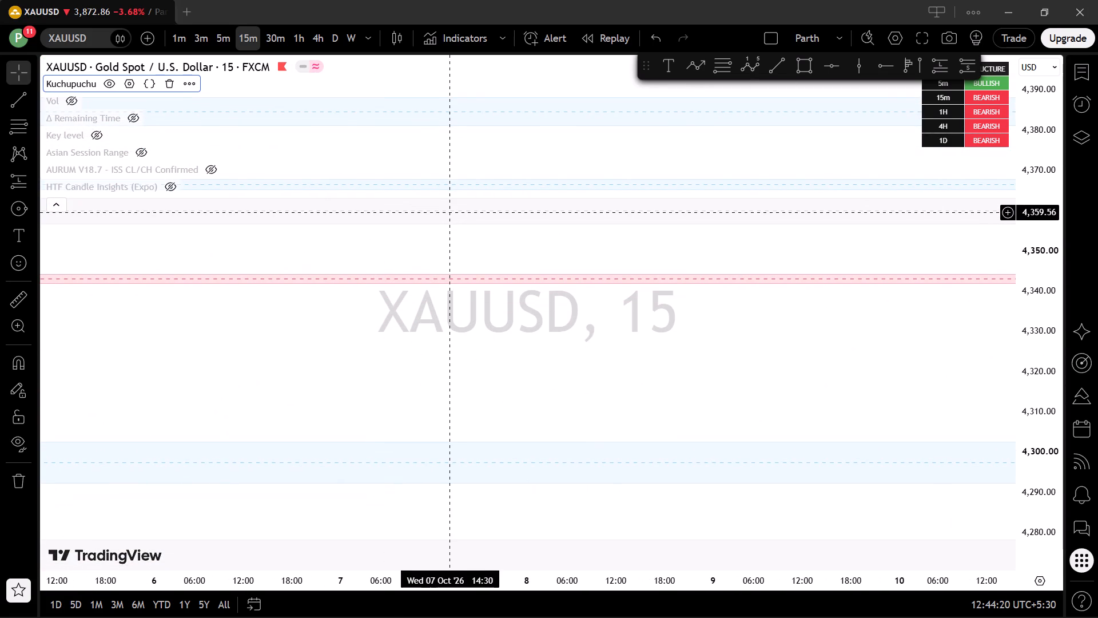
left_click_drag(450, 212, 471, 222)
scroll(502, 235, "down", 20)
scroll(502, 235, "down", 1)
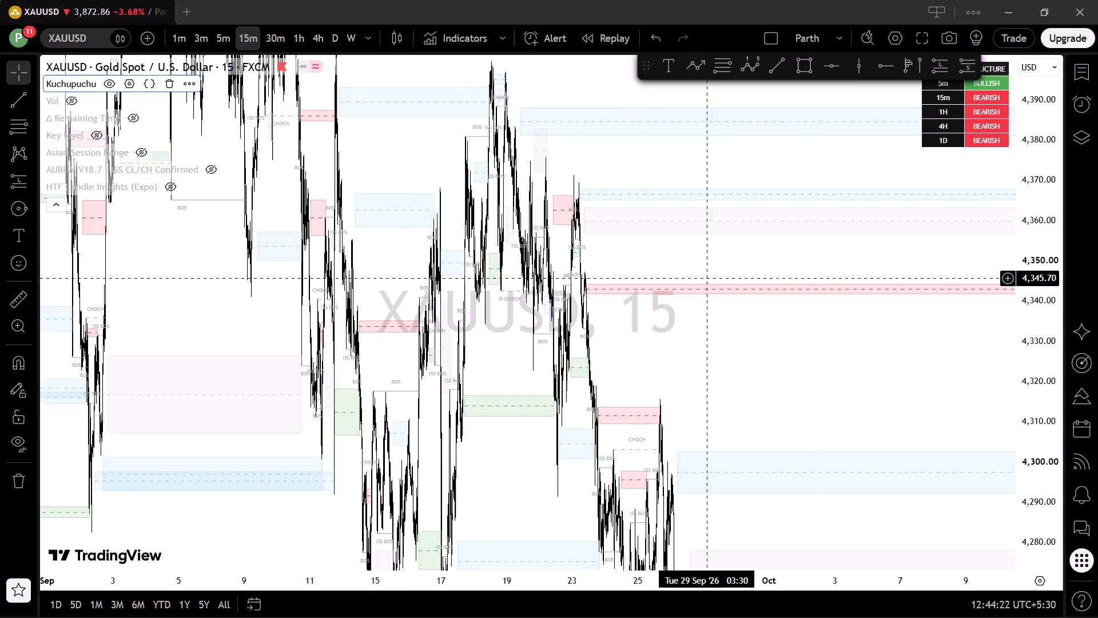
left_click_drag(817, 316, 299, 332)
left_click_drag(738, 310, 267, 322)
left_click_drag(574, 346, 937, 132)
left_click_drag(503, 220, 898, 65)
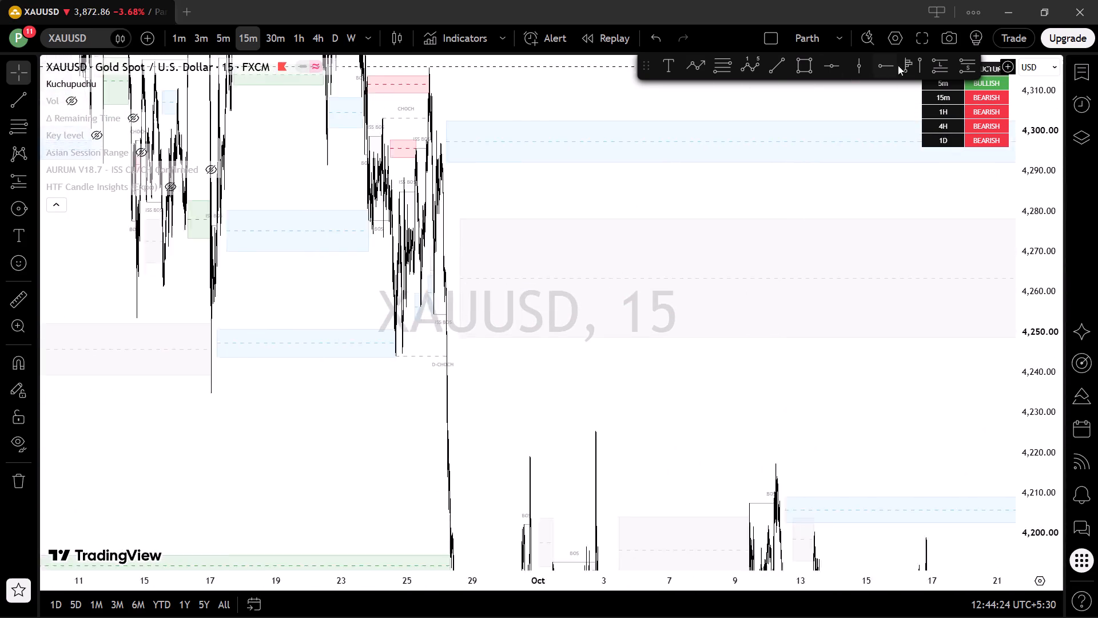
left_click_drag(898, 65, 1057, 571)
Examine the decline from 22 to 26 September closely, following its structure breaks and the red and blue zones.
scroll(813, 369, "up", 9)
left_click_drag(317, 352, 881, 211)
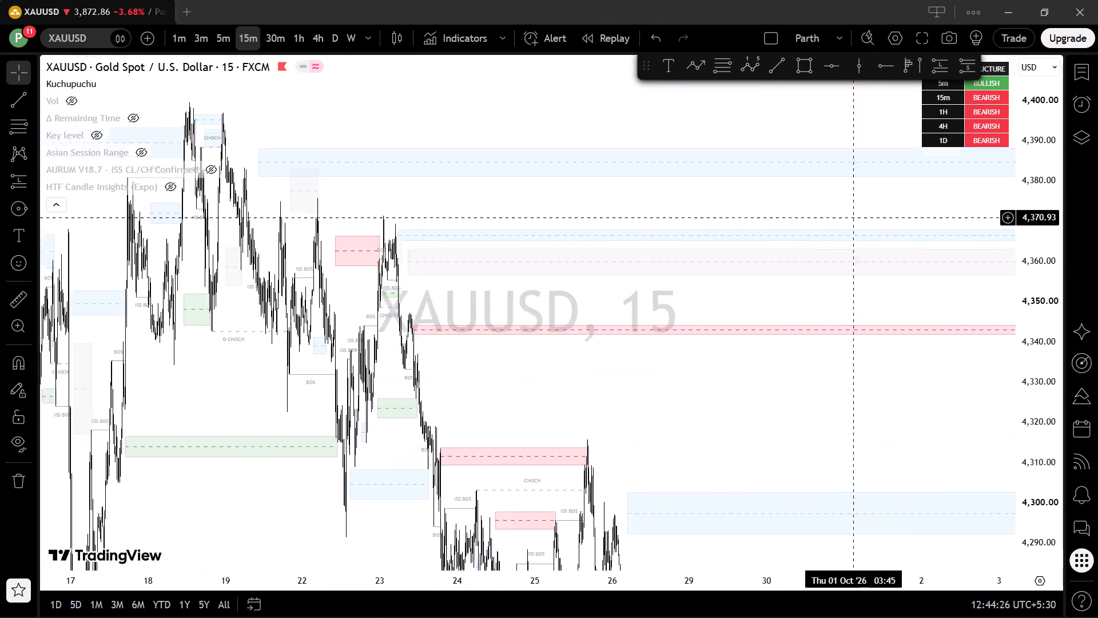
left_click_drag(881, 211, 938, 194)
left_click_drag(805, 428, 828, 208)
scroll(773, 342, "up", 5)
left_click_drag(603, 371, 749, 366)
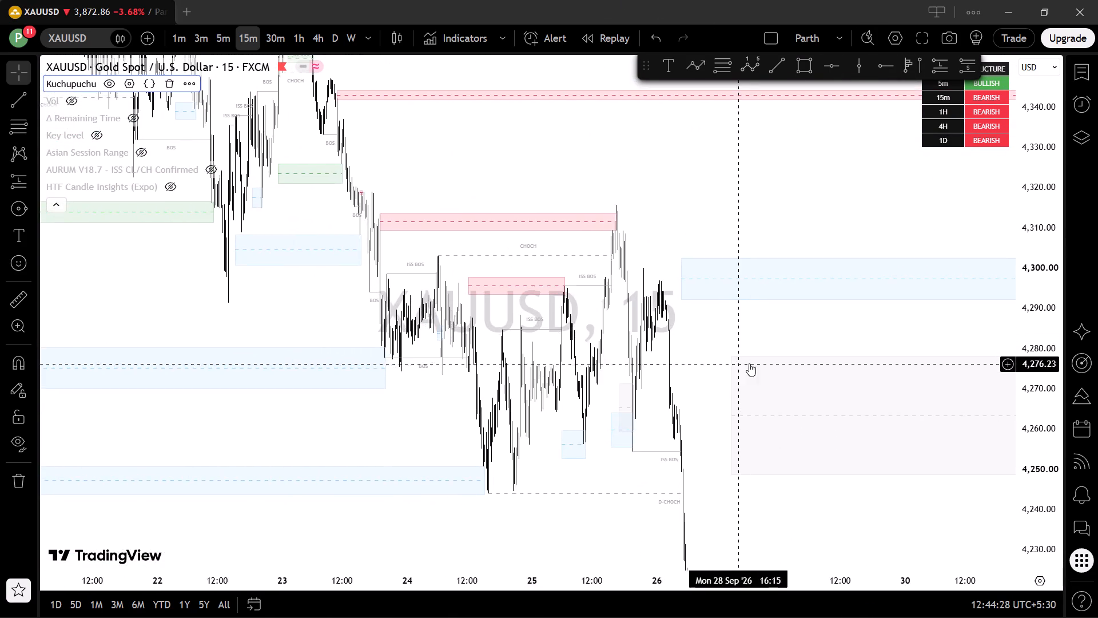
scroll(755, 343, "up", 4)
left_click_drag(623, 348, 658, 165)
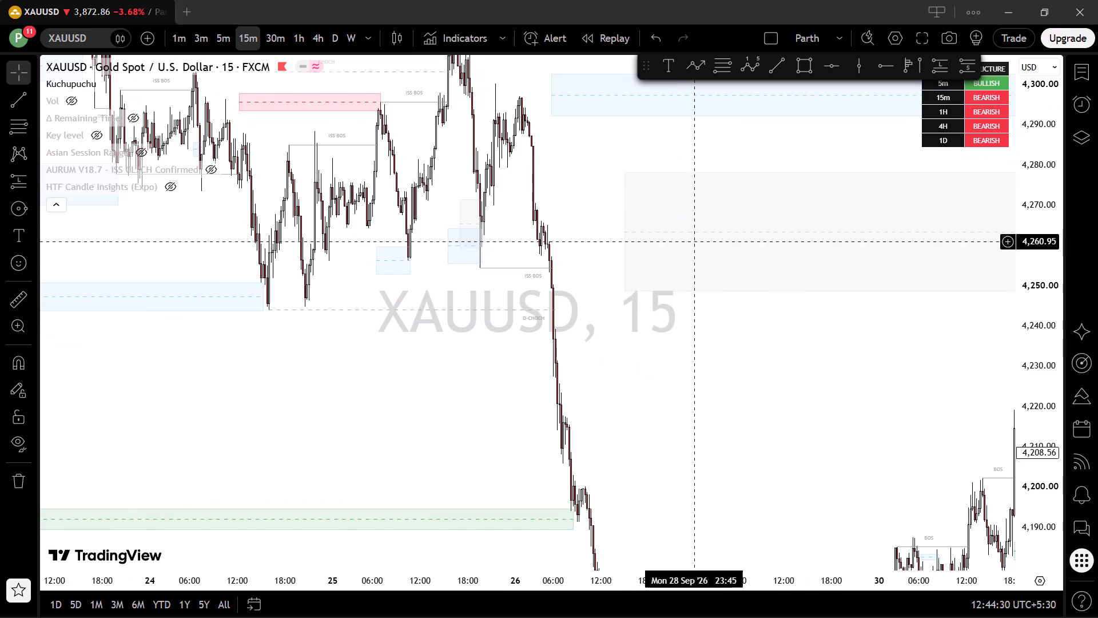
Examine the XAUUSD 15-minute price action from 28 September to 5 October, following the swings, CHOCH and BOS levels and zones.
left_click_drag(791, 395, 569, 148)
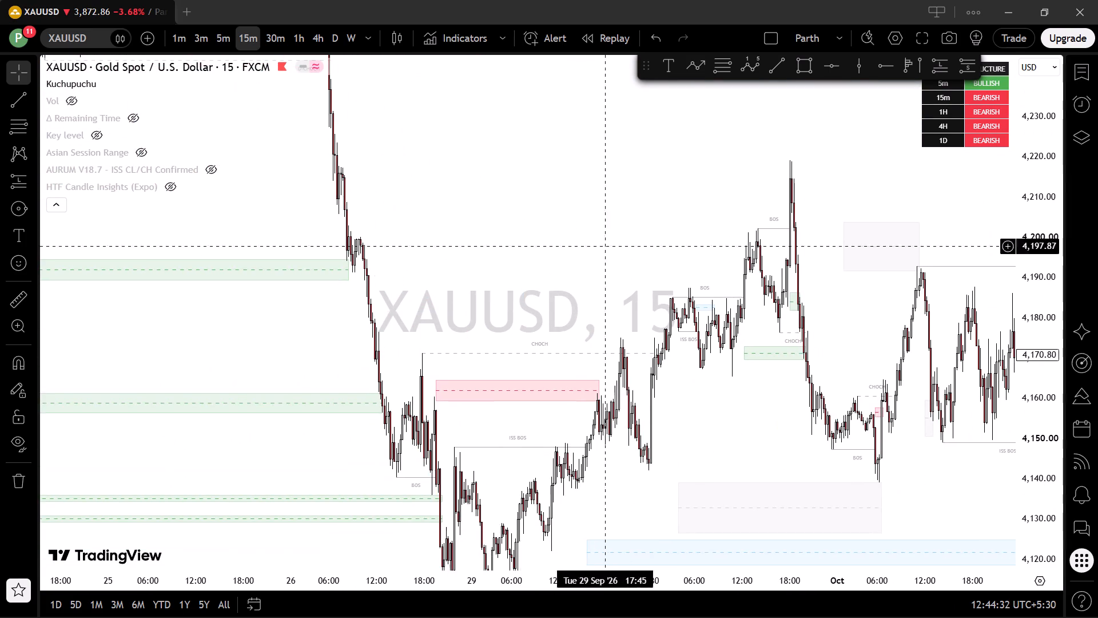
scroll(697, 408, "up", 2)
left_click_drag(691, 371, 425, 288)
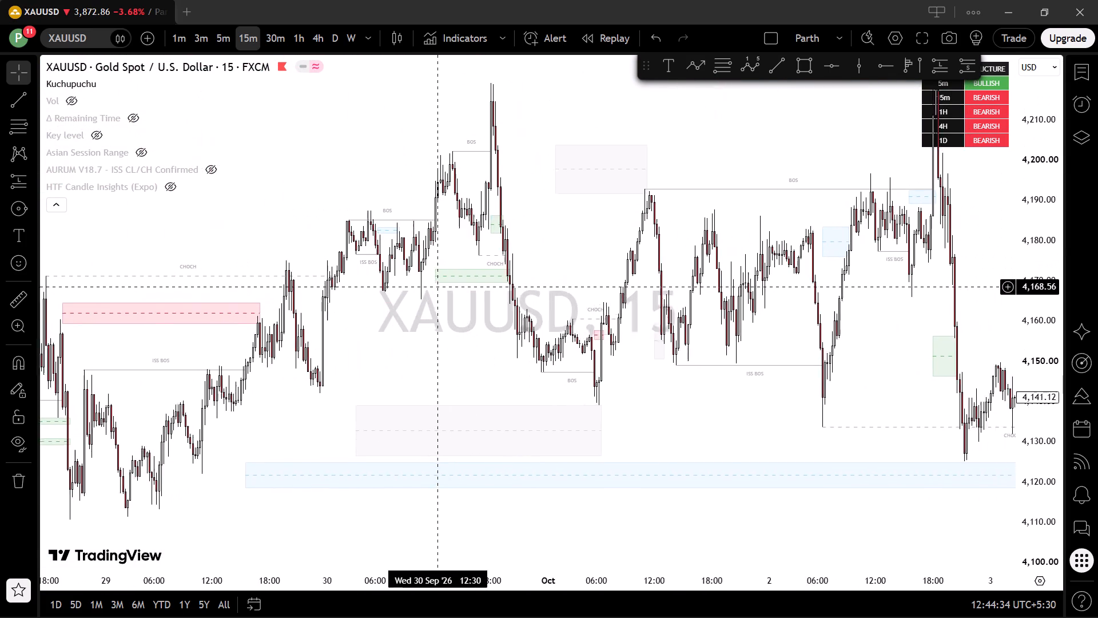
left_click_drag(425, 288, 469, 309)
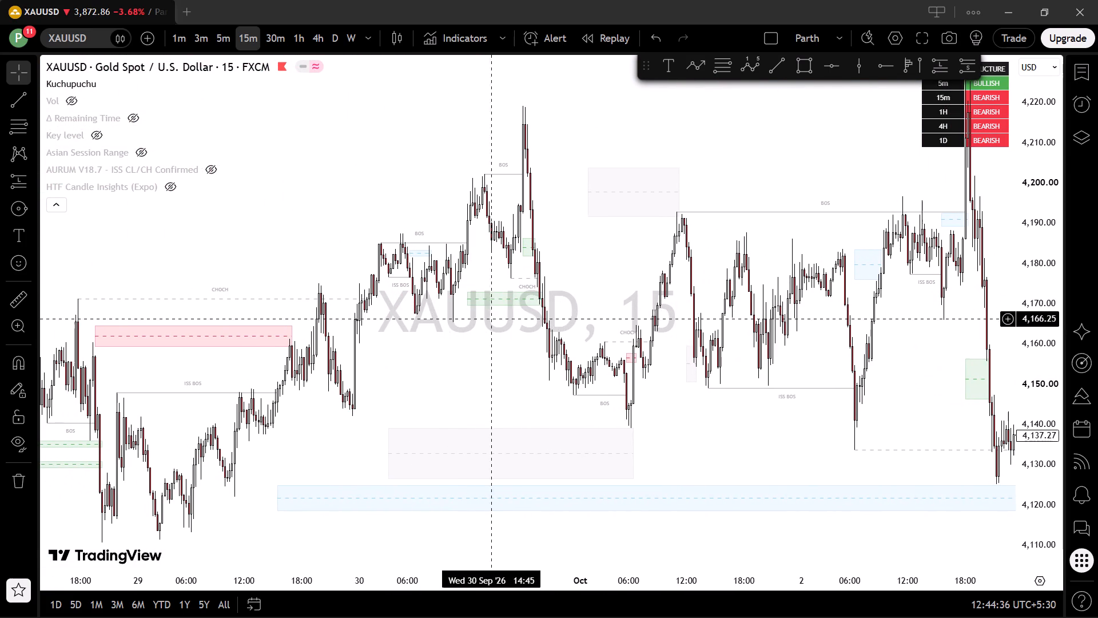
left_click_drag(689, 323, 495, 307)
scroll(690, 347, "up", 4)
scroll(608, 344, "up", 4)
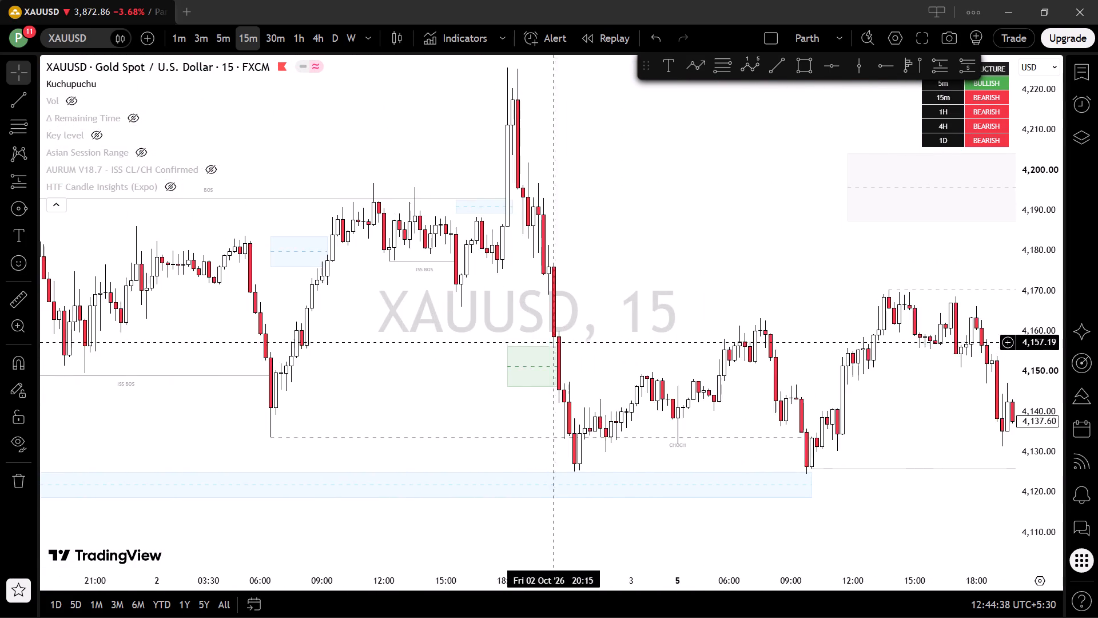
left_click_drag(492, 339, 697, 351)
scroll(655, 351, "down", 5)
left_click_drag(800, 344, 674, 357)
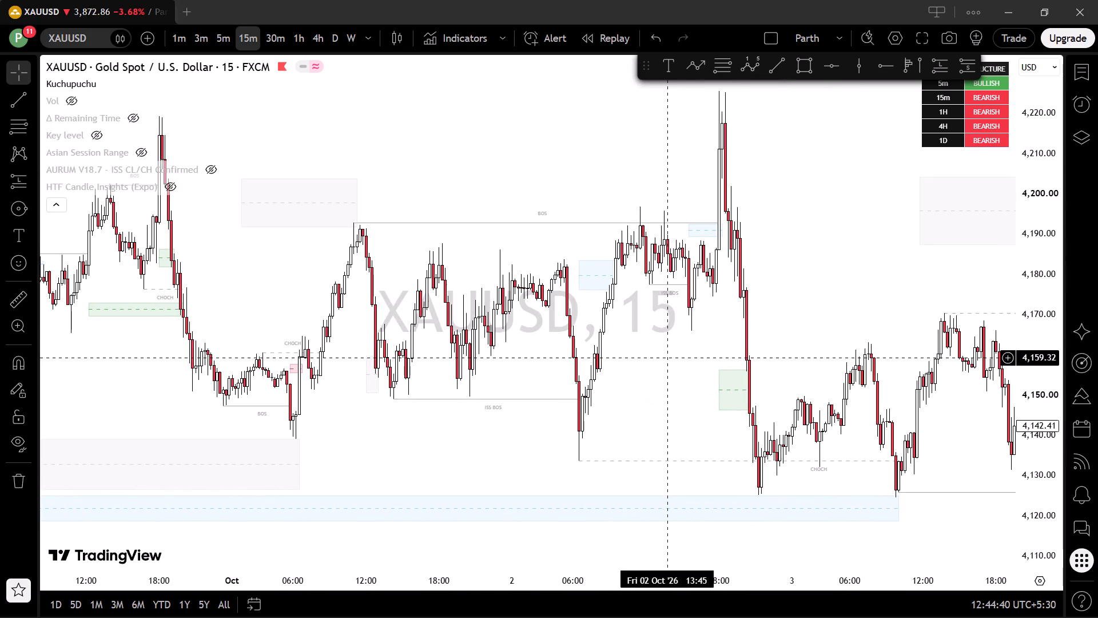
Examine the price action from 5 to 14 October, comparing the swings with the red, blue and green zones.
left_click_drag(681, 363, 355, 176)
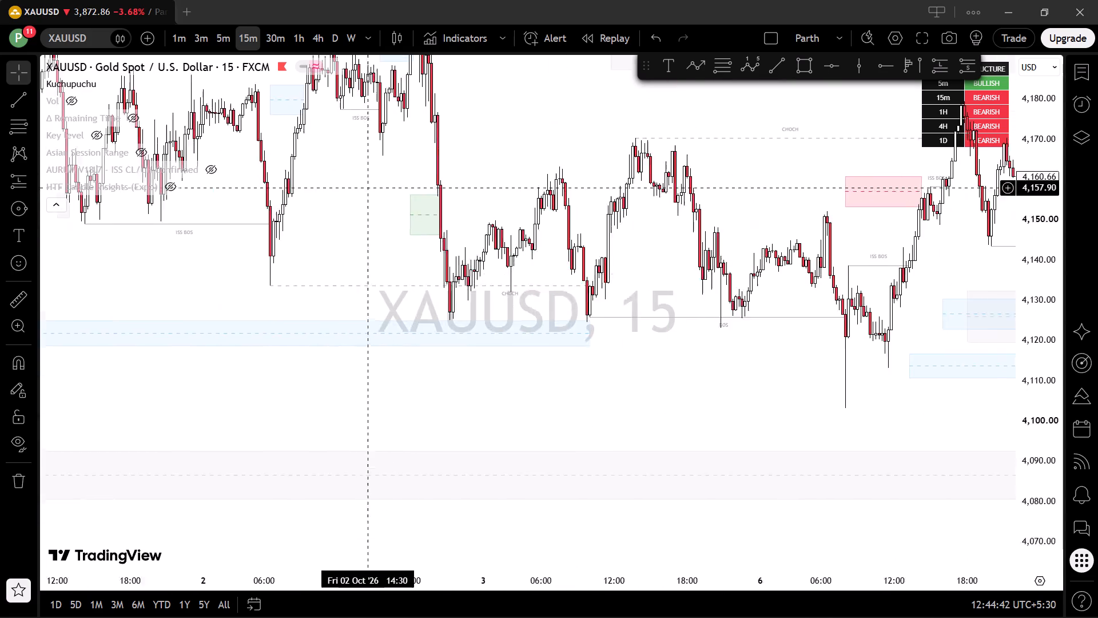
left_click_drag(355, 176, 124, 283)
left_click_drag(686, 303, 455, 339)
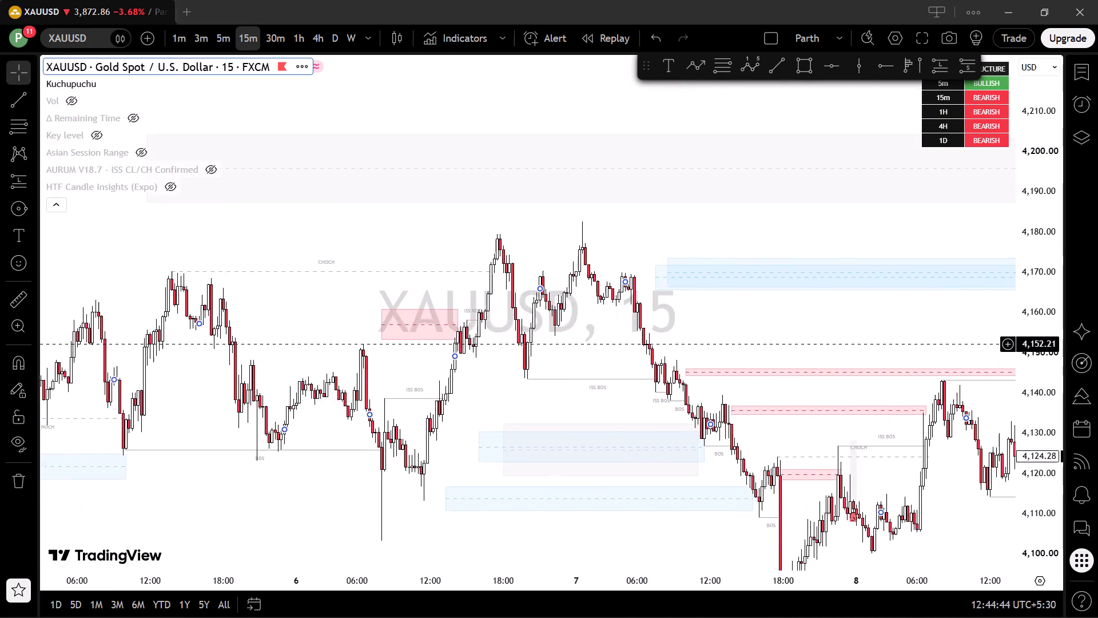
left_click_drag(455, 339, 12, 173)
left_click_drag(829, 199, 0, 443)
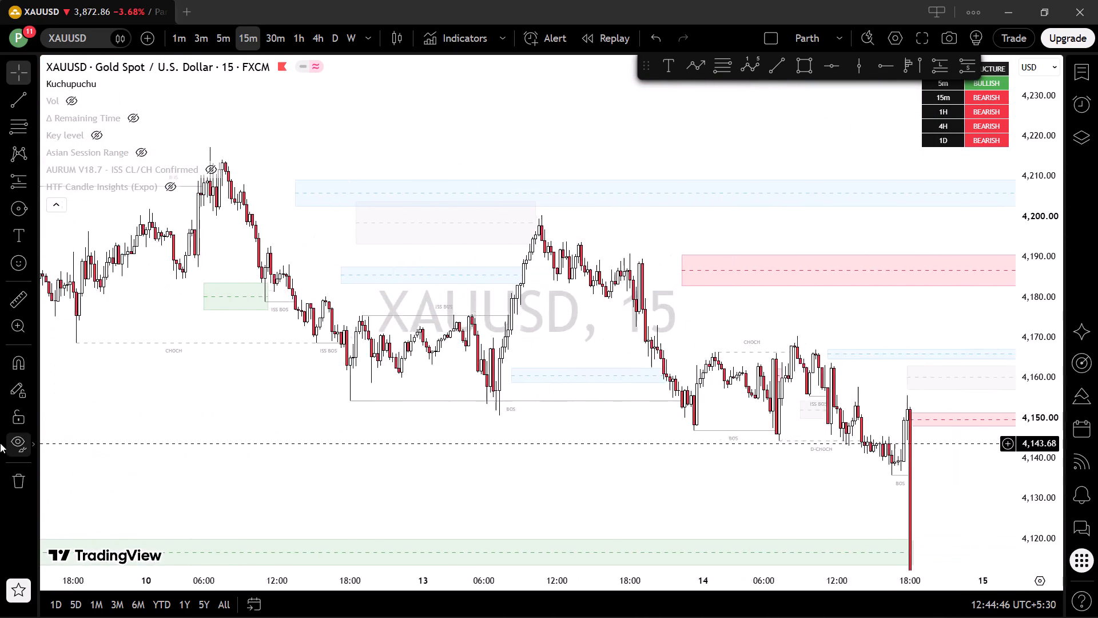
left_click_drag(0, 443, 195, 308)
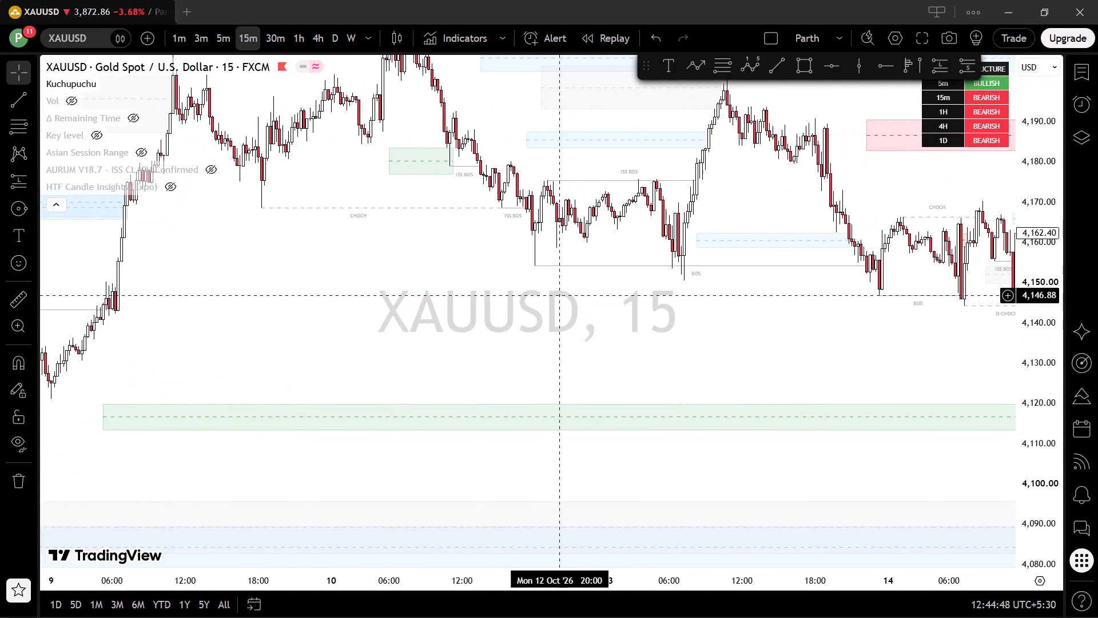
left_click_drag(585, 318, 308, 391)
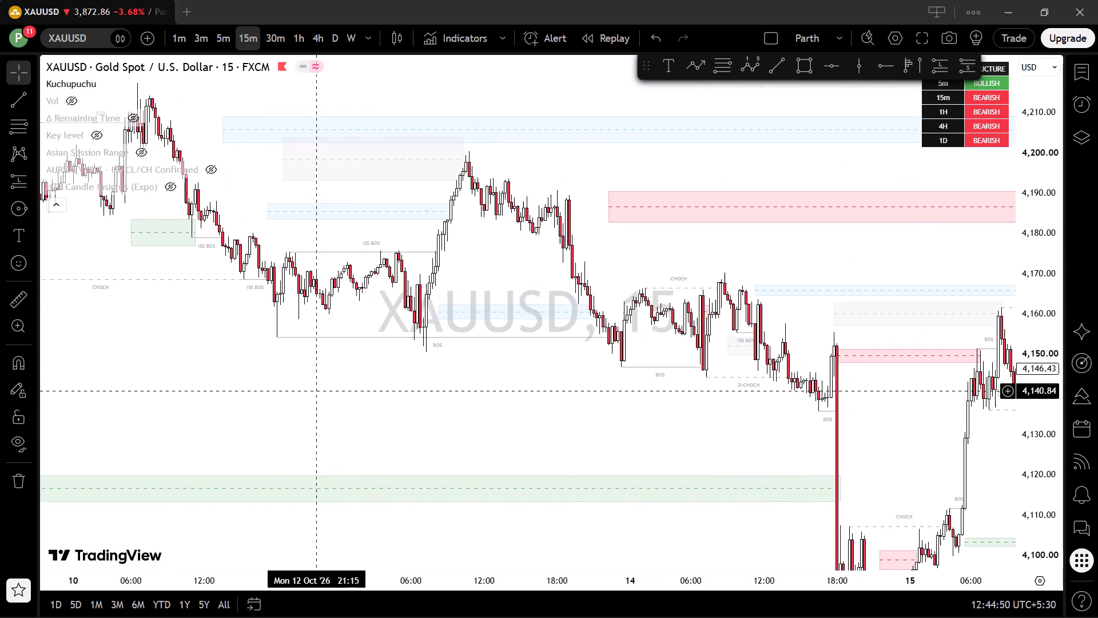
Follow the price action from 14 to 27 October, including the sharp 14 October drop, the rebound and the later decline.
left_click_drag(308, 391, 0, 371)
left_click_drag(725, 294, 444, 110)
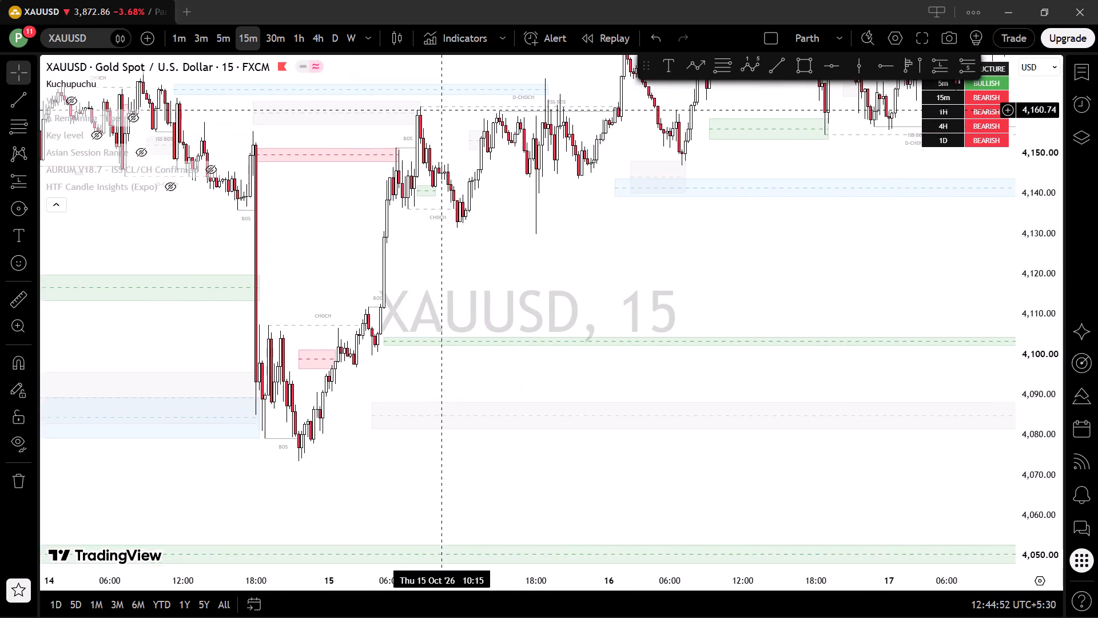
left_click_drag(444, 110, 431, 257)
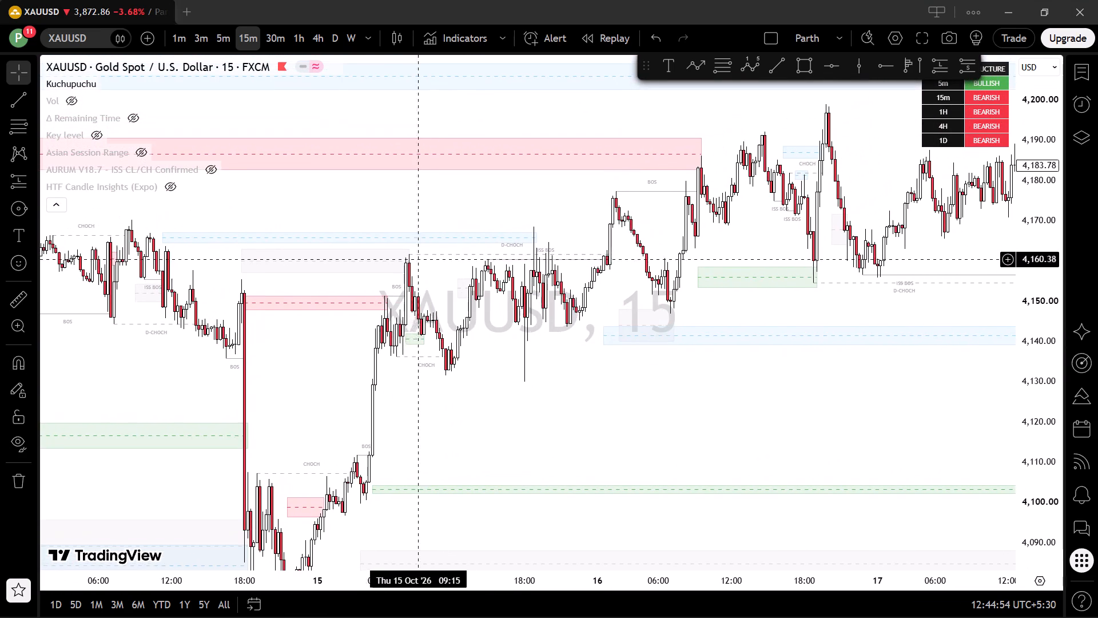
left_click_drag(789, 241, 360, 302)
left_click_drag(737, 285, 515, 251)
left_click_drag(817, 314, 577, 222)
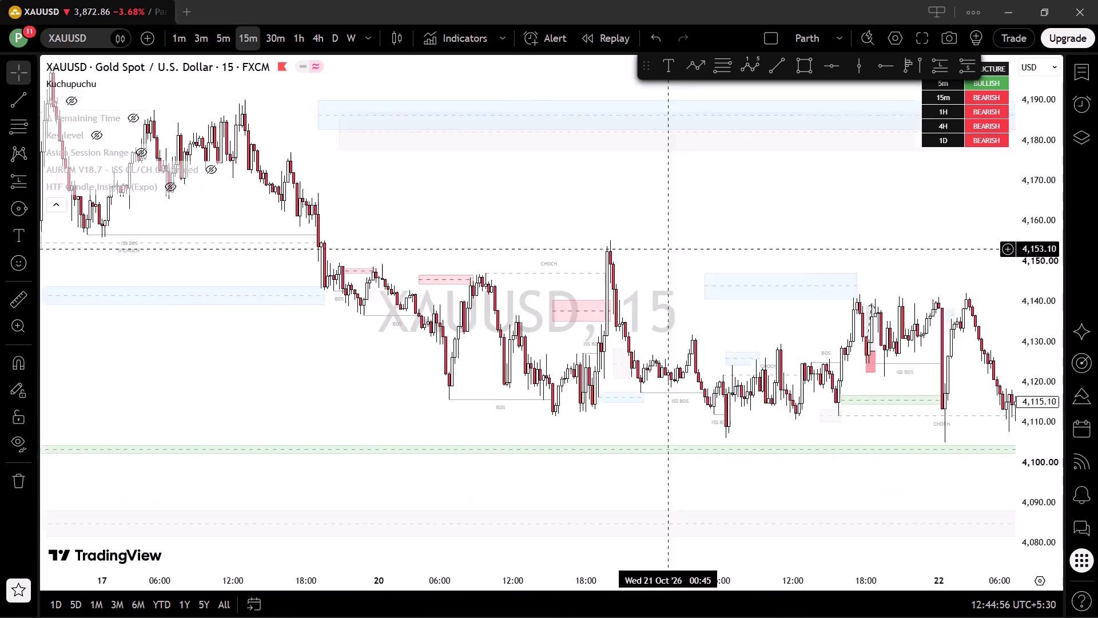
left_click_drag(577, 222, 443, 165)
left_click_drag(720, 233, 361, 148)
left_click_drag(632, 381, 425, 15)
left_click_drag(604, 193, 371, 359)
scroll(488, 271, "down", 4)
left_click_drag(932, 218, 619, 219)
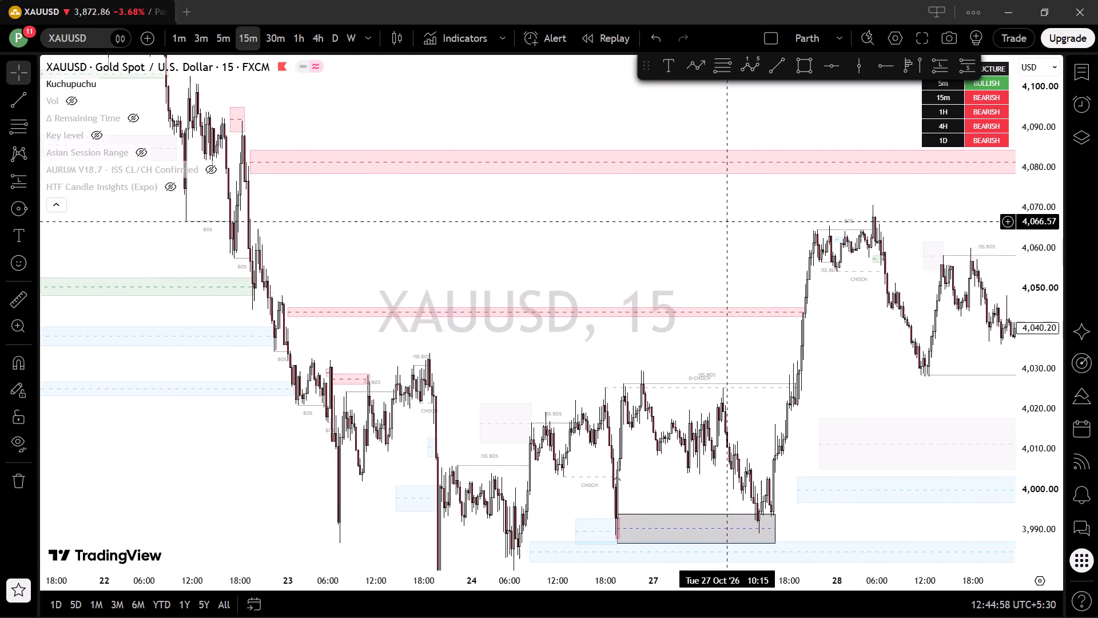
Examine the price action from 28 October to the latest candle, following the end-of-month decline and its red supply zones.
left_click_drag(619, 219, 432, 211)
left_click_drag(562, 233, 487, 196)
left_click_drag(830, 250, 203, 130)
left_click_drag(573, 222, 649, 172)
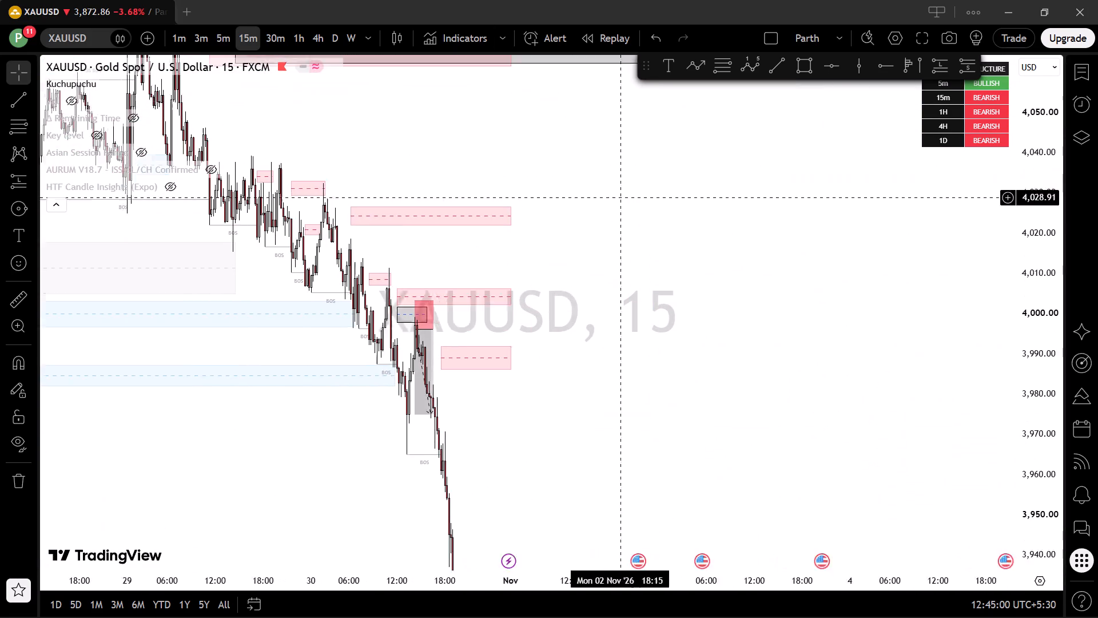
left_click_drag(649, 172, 694, 143)
scroll(656, 211, "up", 5)
left_click_drag(433, 252, 532, 0)
left_click_drag(562, 472, 686, 318)
scroll(677, 326, "up", 4)
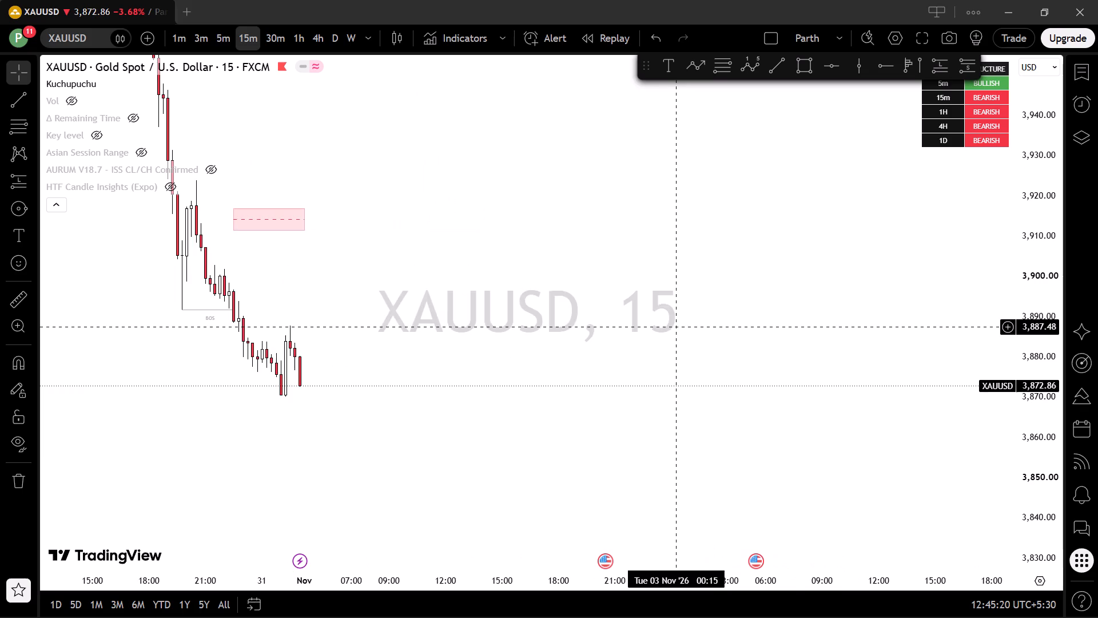
Switch to Chrome and pause the song playing in YouTube Music.
key("alt+Tab")
key("space")
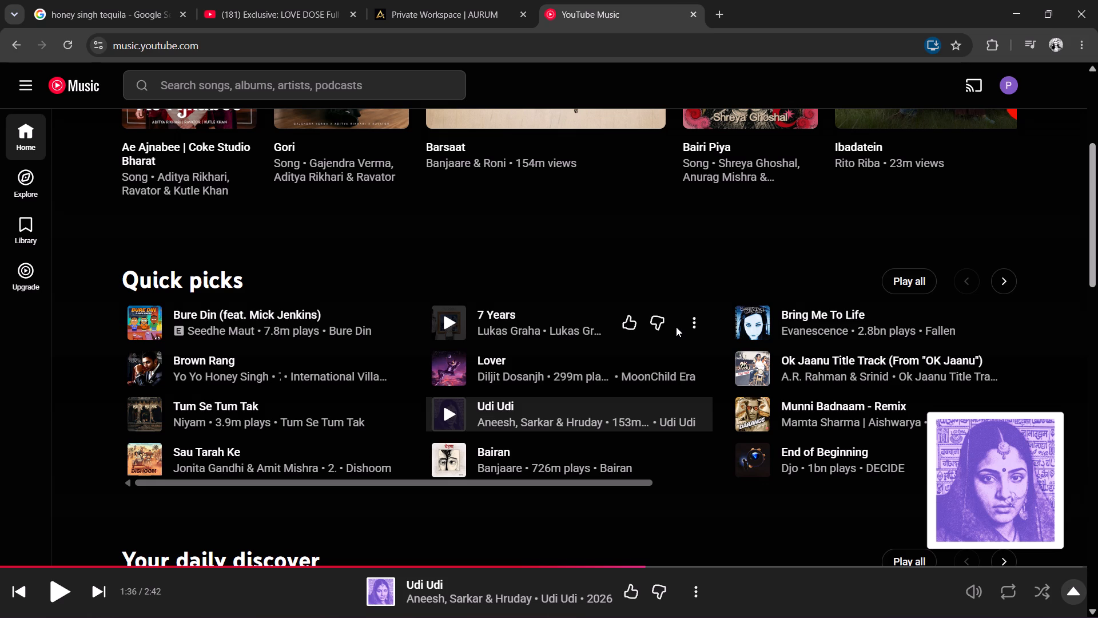
Switch to the AURUM Trade Journal and look over the review cockpit, review queue and selected XAUUSD trade.
left_click(447, 0)
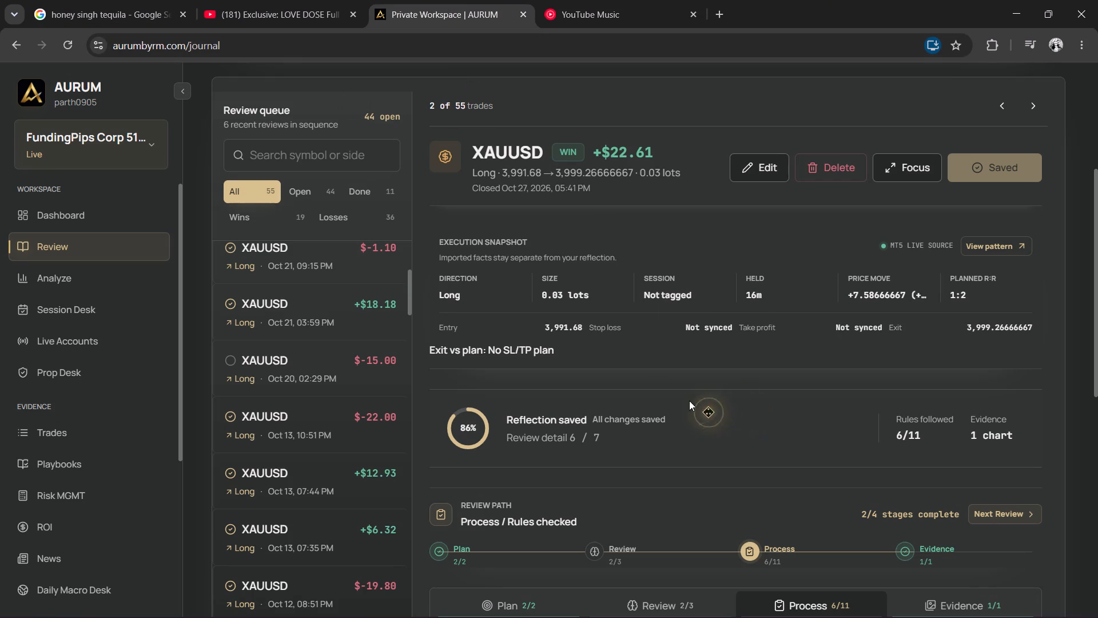
scroll(309, 388, "up", 9)
scroll(627, 355, "down", 3)
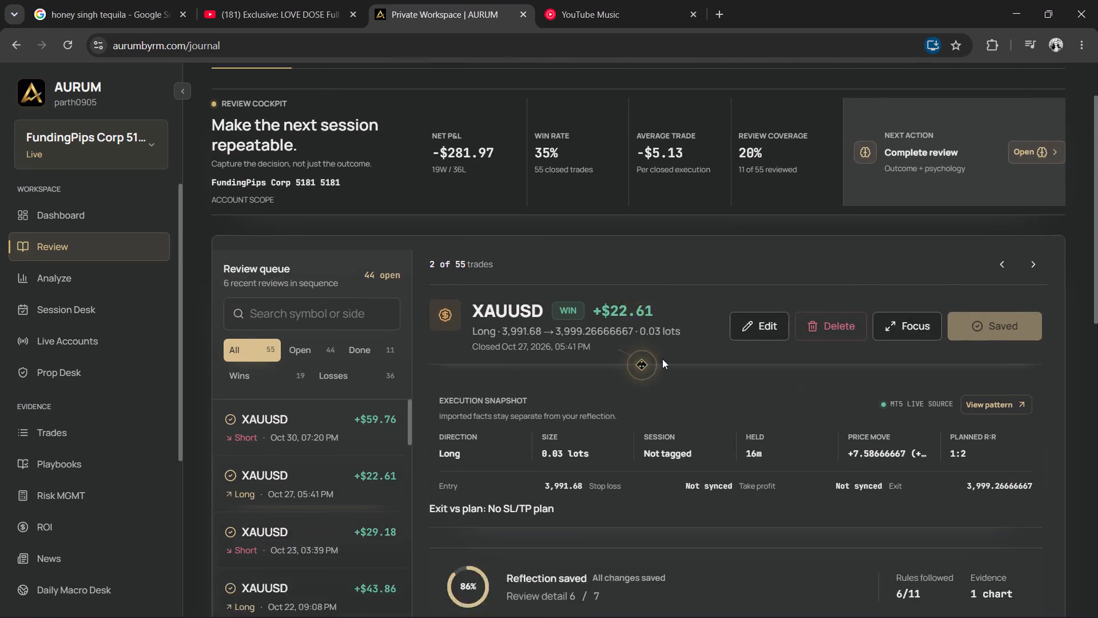
scroll(681, 351, "up", 3)
scroll(714, 353, "down", 1)
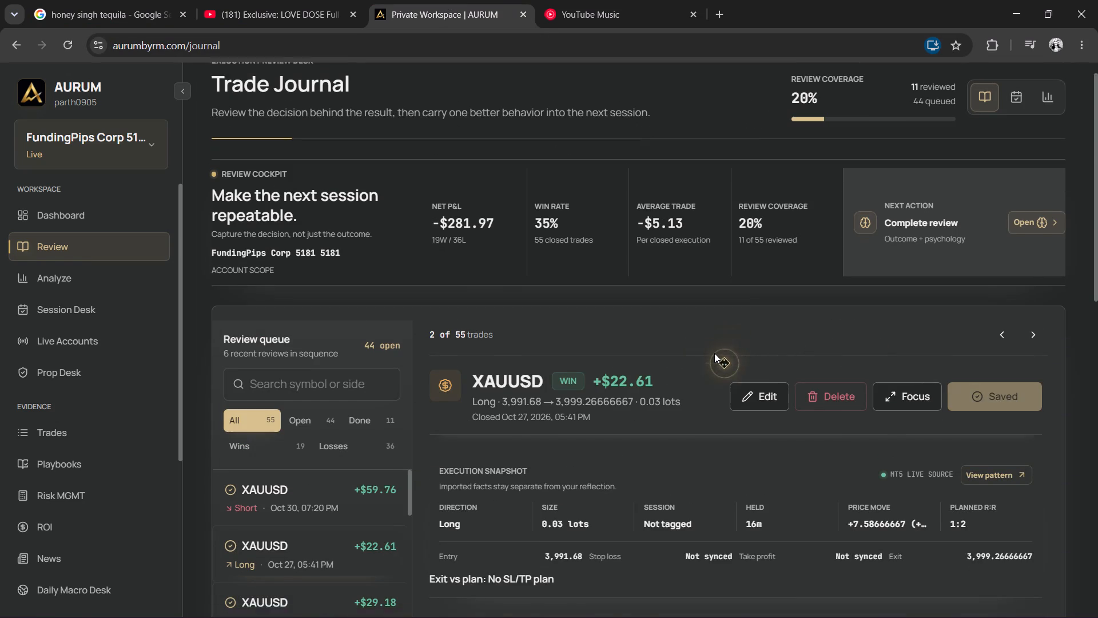
scroll(742, 344, "up", 2)
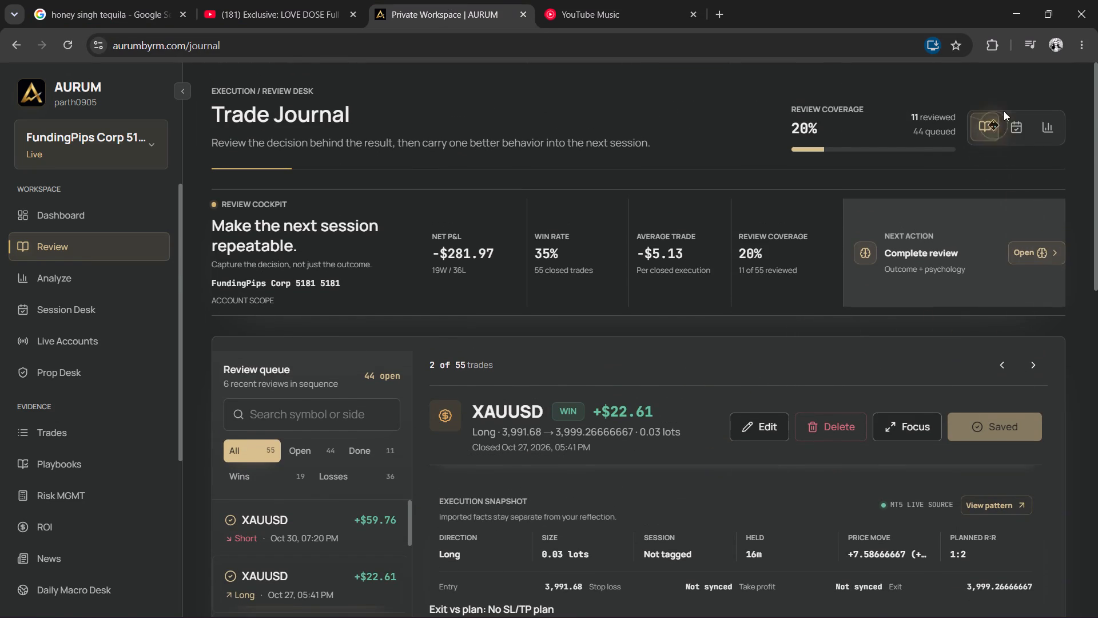
Open the account patterns analysis, examine its overview charts and findings, and limit the range to 30D.
left_click(1044, 122)
scroll(698, 323, "down", 1)
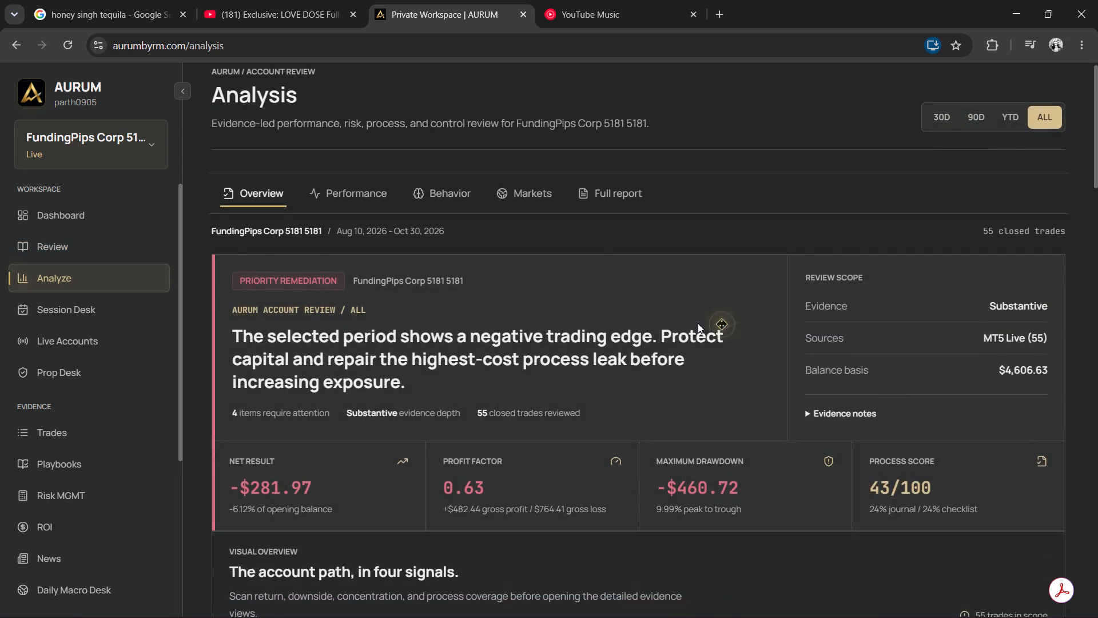
scroll(698, 323, "down", 3)
scroll(884, 299, "down", 5)
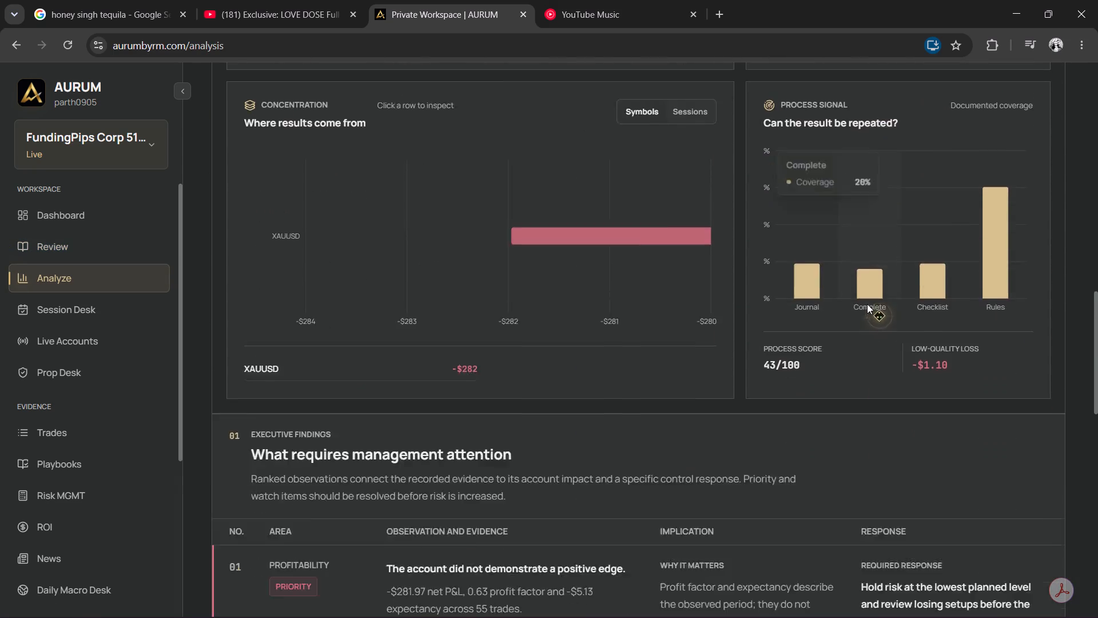
scroll(867, 304, "up", 8)
scroll(1005, 155, "up", 6)
left_click(949, 128)
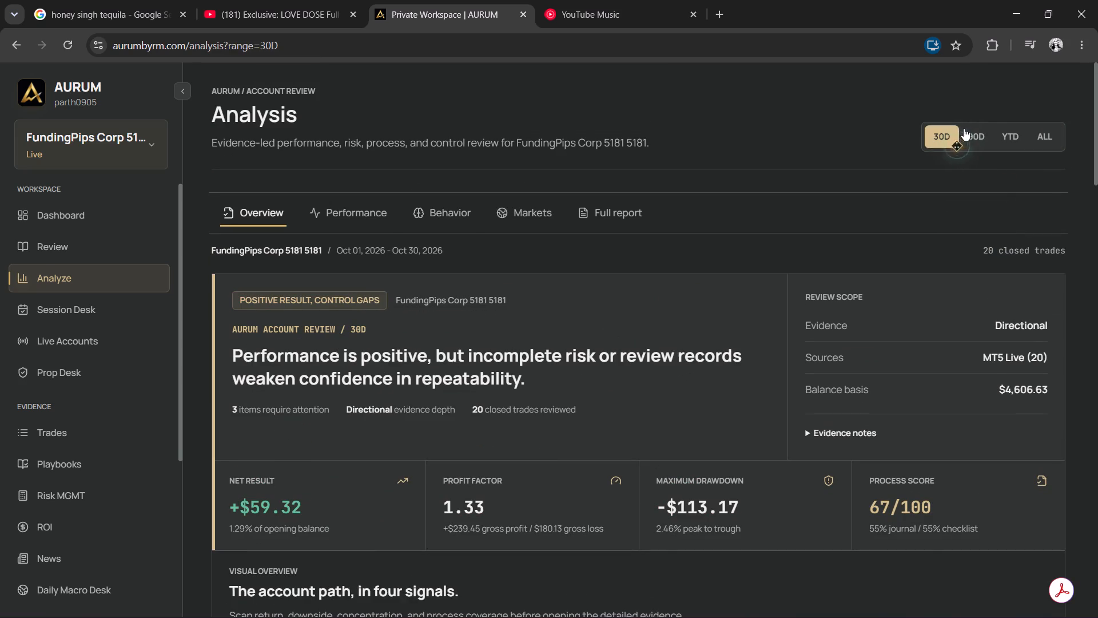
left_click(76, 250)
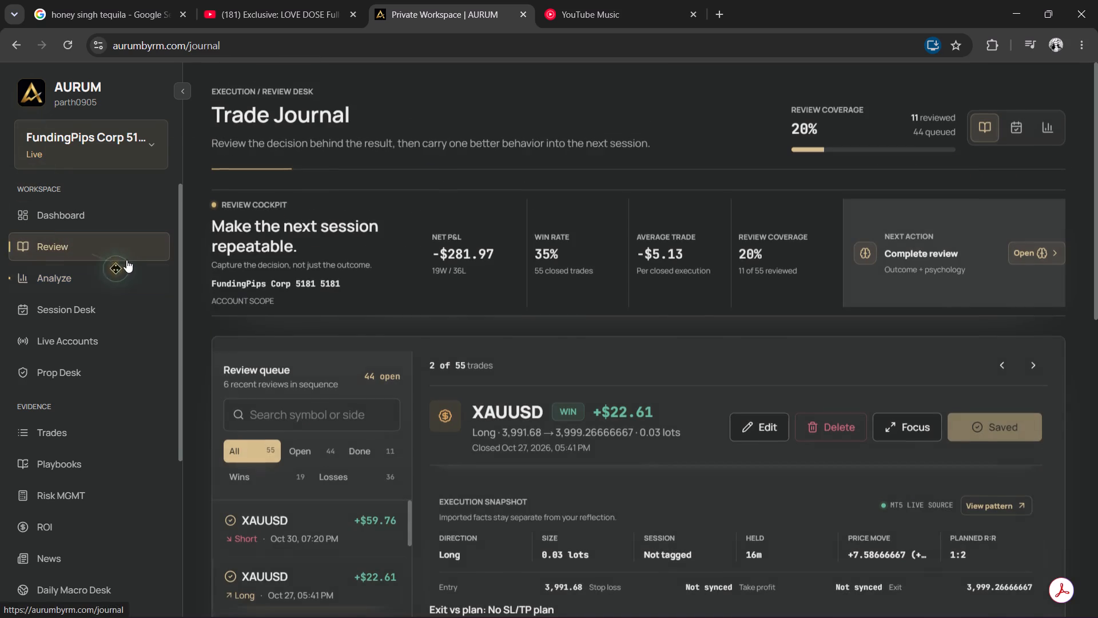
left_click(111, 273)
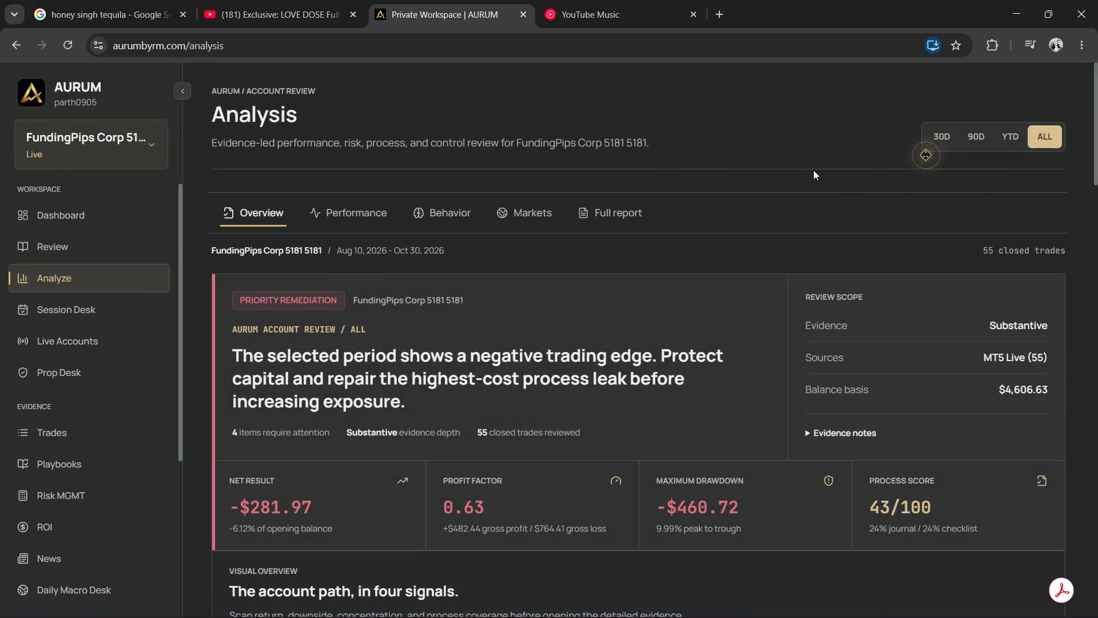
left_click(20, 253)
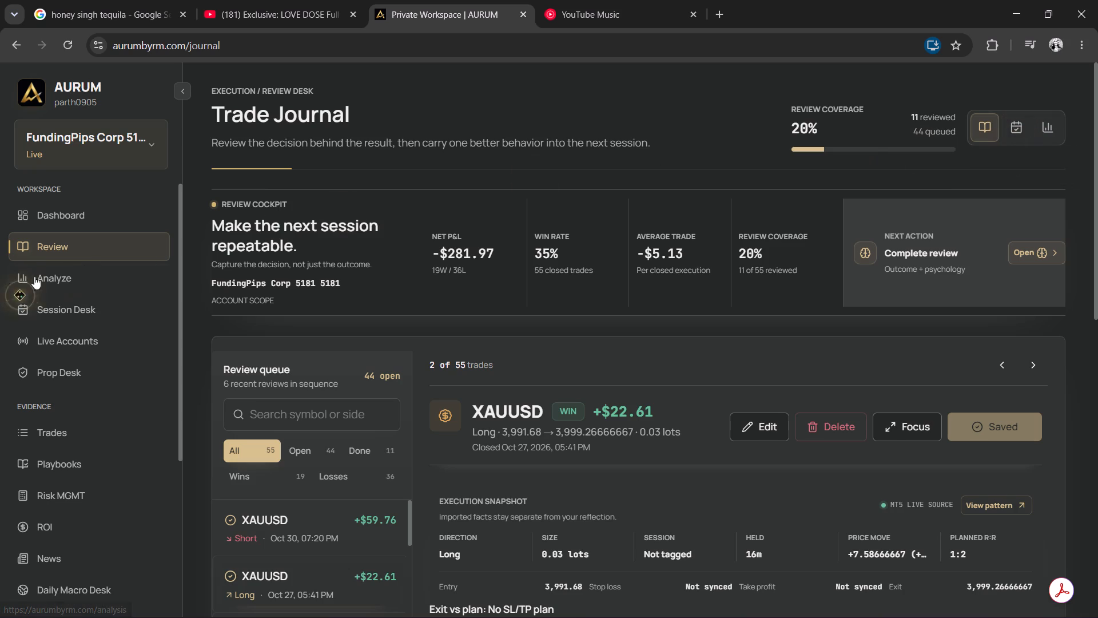
Look through AURUM's Dashboard, Live Accounts and Prop Desk pages, checking the account metrics, feed status and account tracker.
left_click(67, 206)
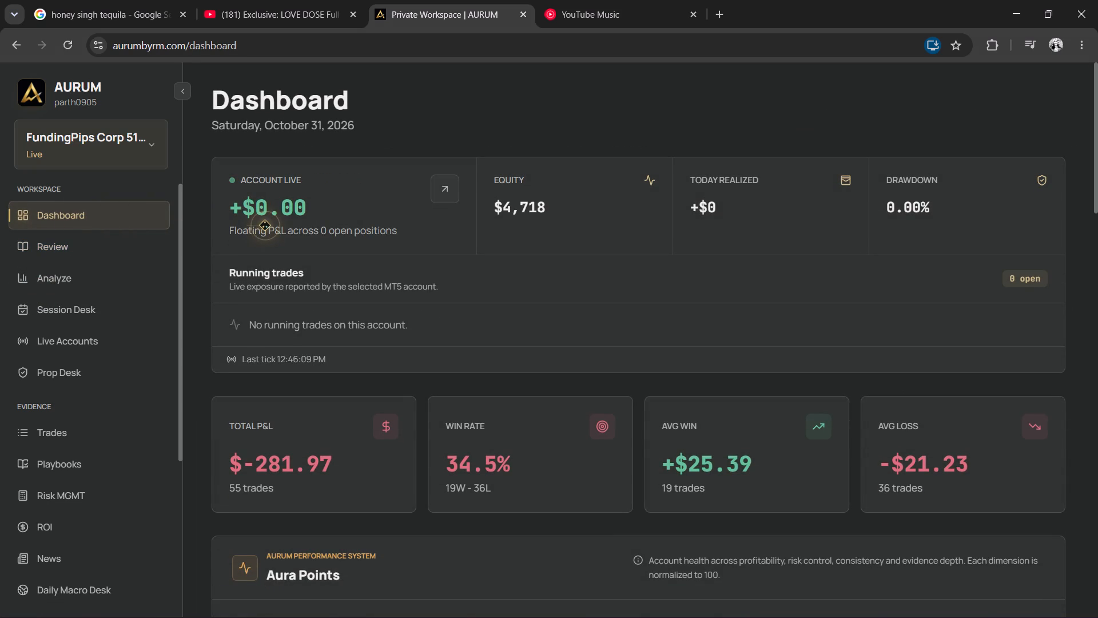
left_click(70, 343)
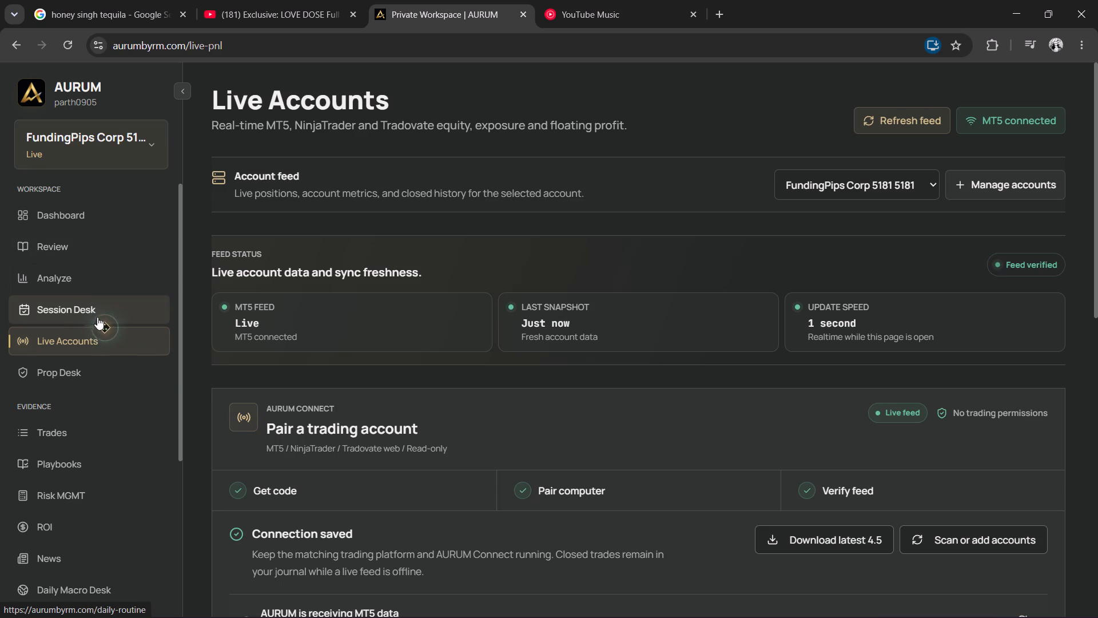
left_click(110, 231)
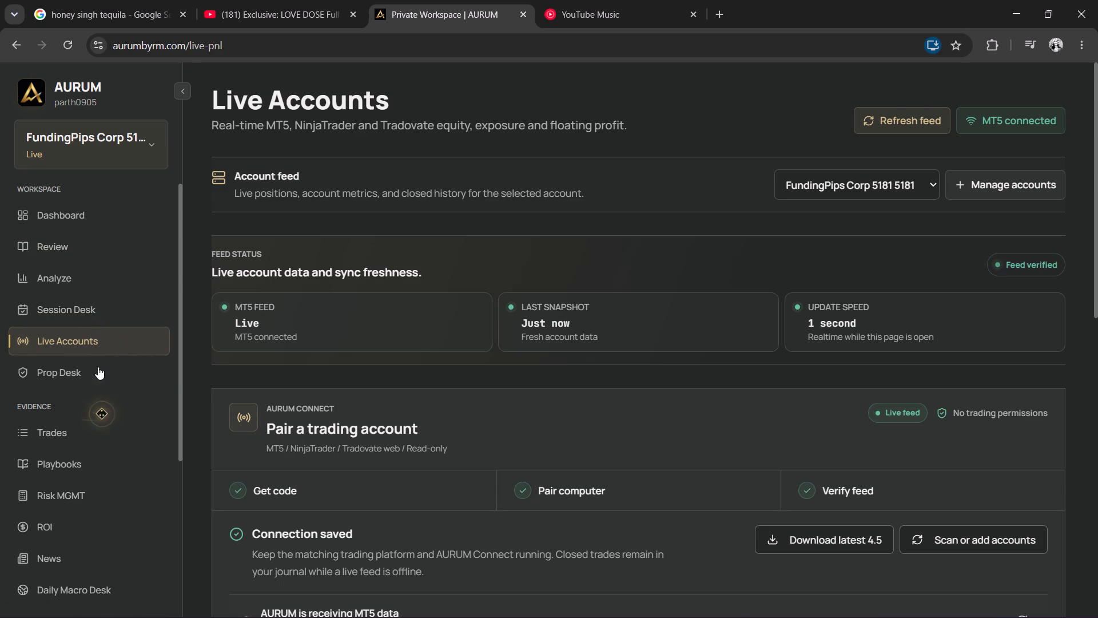
left_click(100, 361)
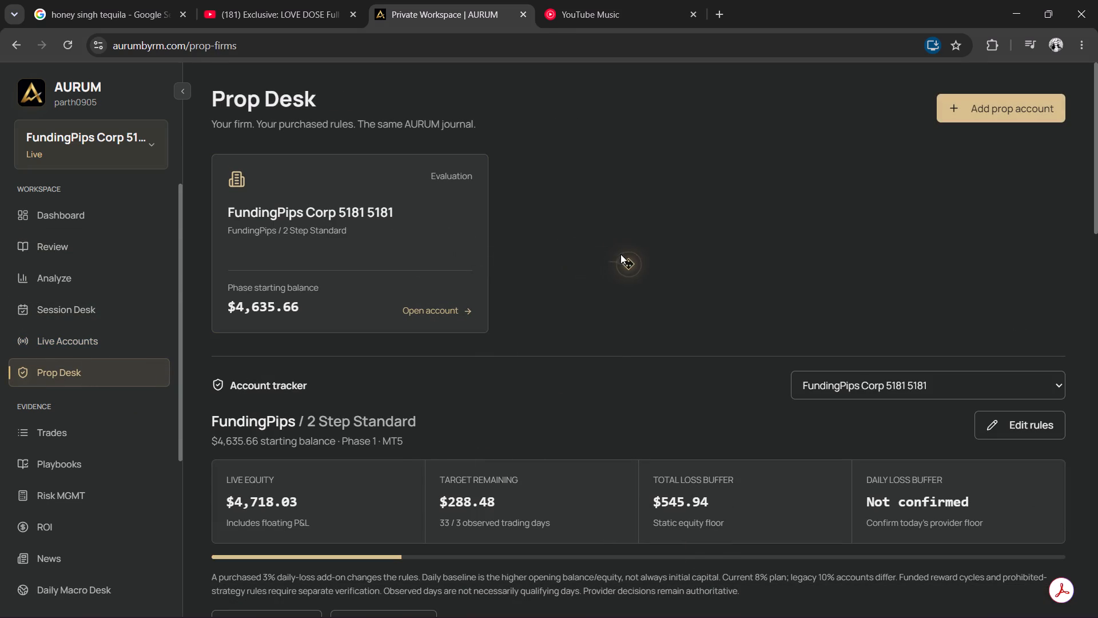
scroll(710, 296, "down", 1)
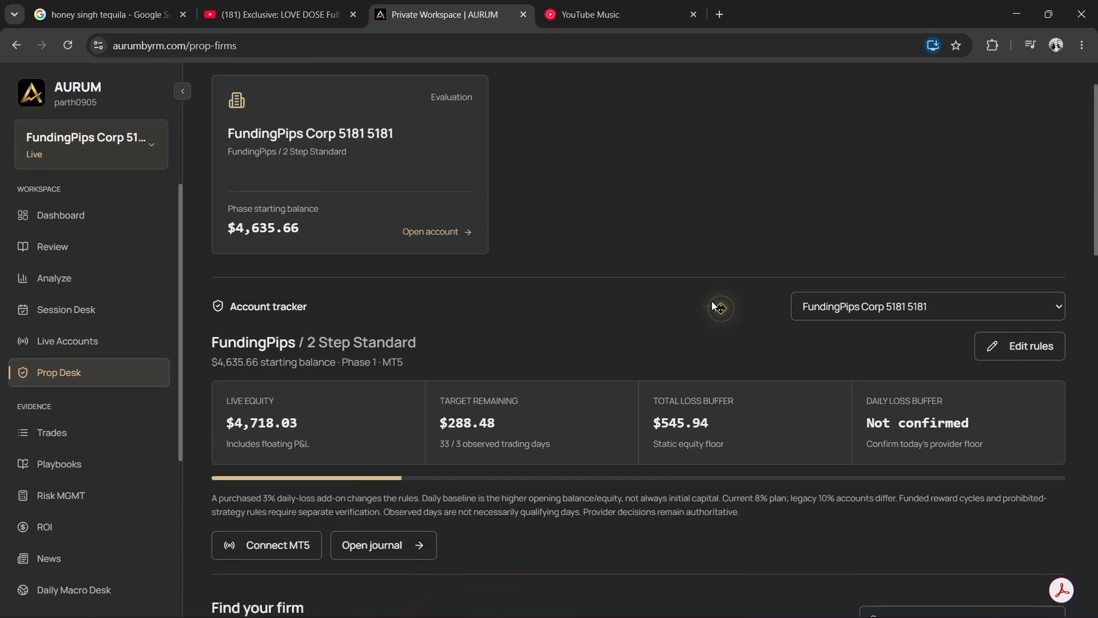
scroll(646, 306, "down", 1)
scroll(417, 357, "up", 5)
left_click(69, 327)
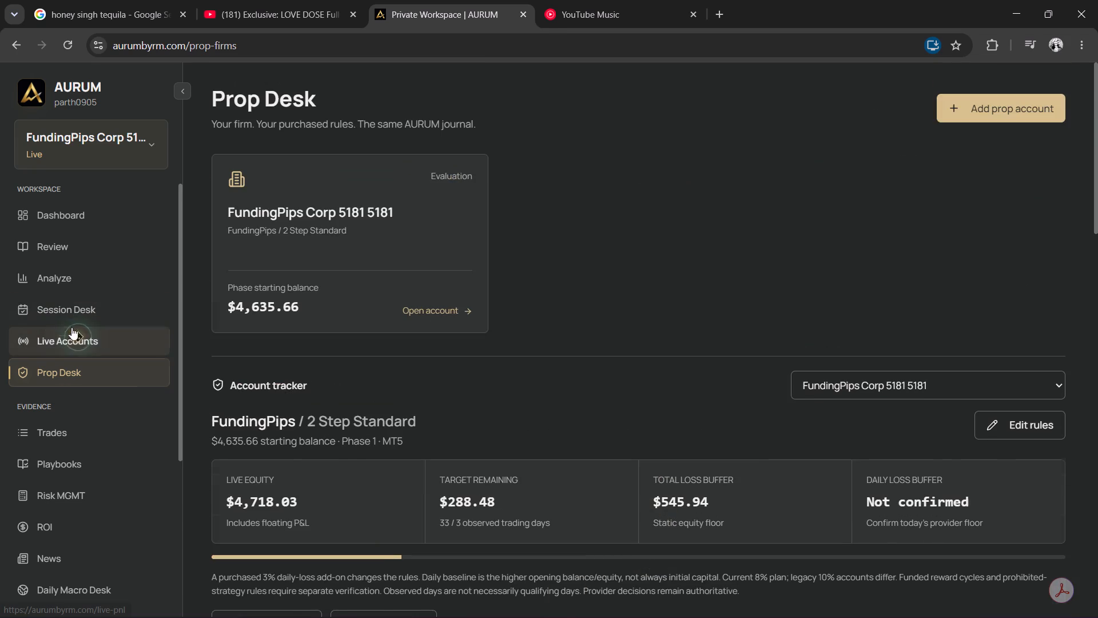
scroll(828, 394, "down", 1)
scroll(584, 363, "up", 2)
Open the Session Desk's Daily Routine for Friday, Oct 30, 2026.
left_click(105, 297)
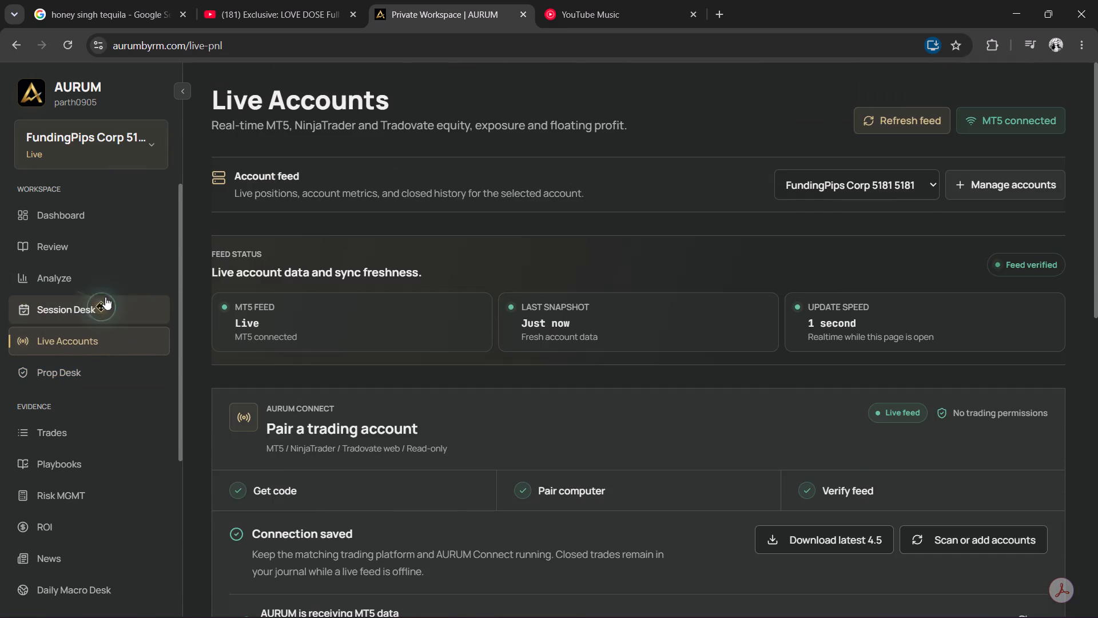
left_click(896, 124)
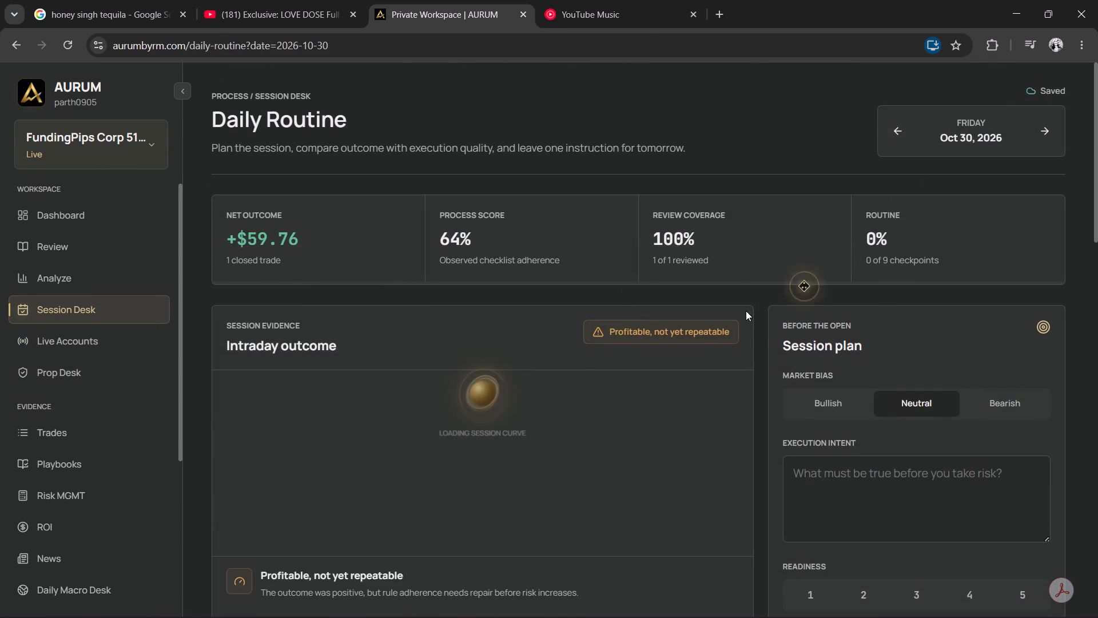
Set the Oct 30 session plan's market bias to Bearish and enter the execution intent "Market is very bearish.".
scroll(748, 319, "down", 1)
scroll(490, 340, "down", 4)
scroll(525, 338, "up", 5)
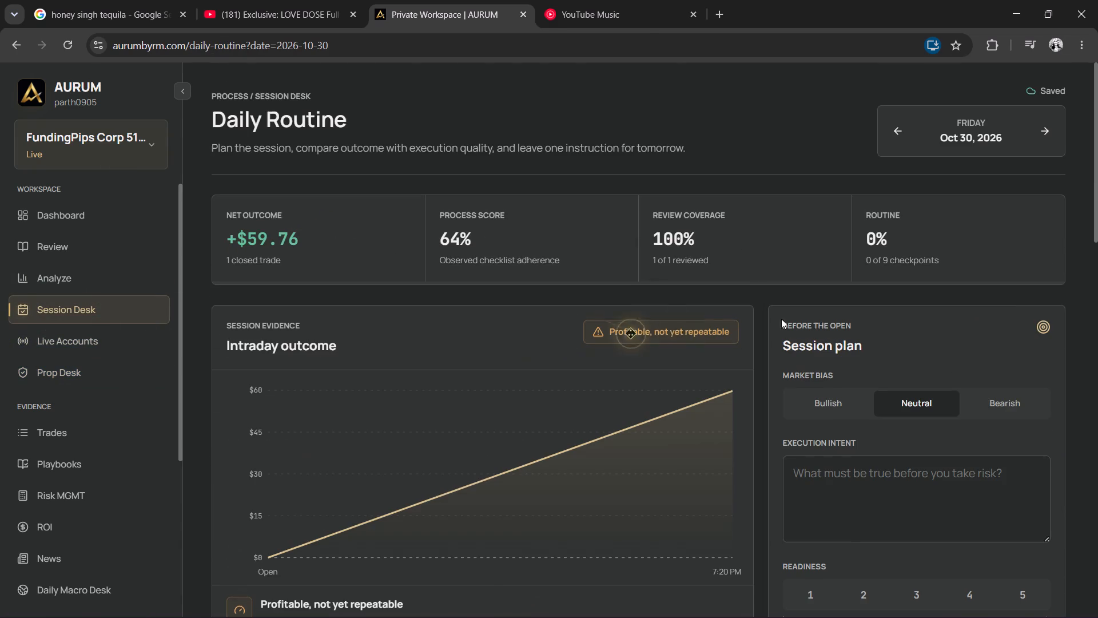
left_click(998, 393)
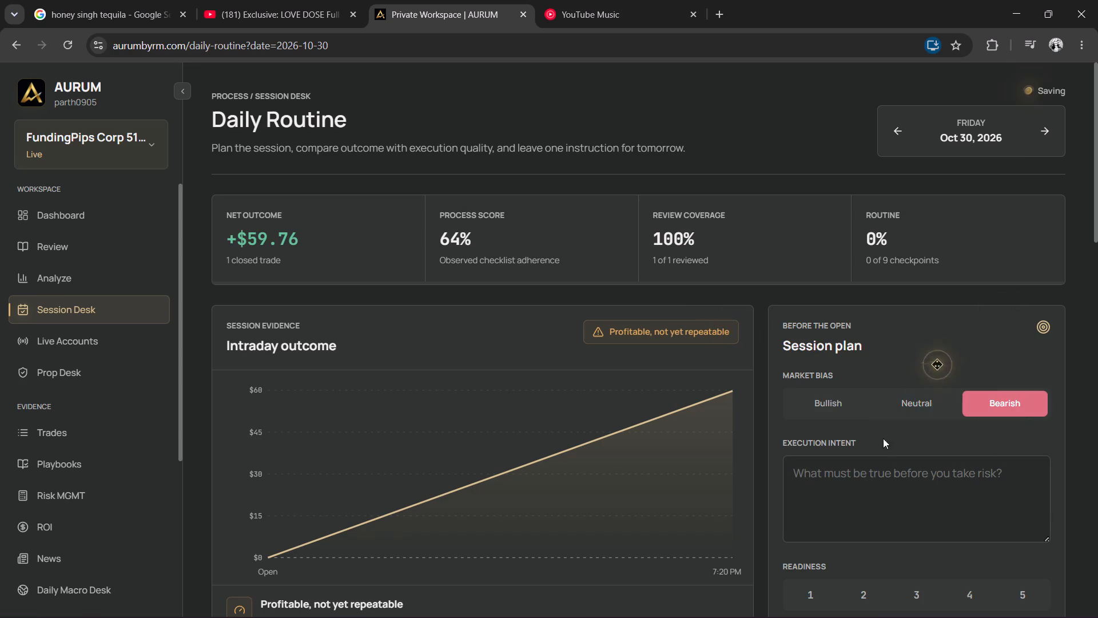
left_click(834, 486)
scroll(890, 474, "down", 1)
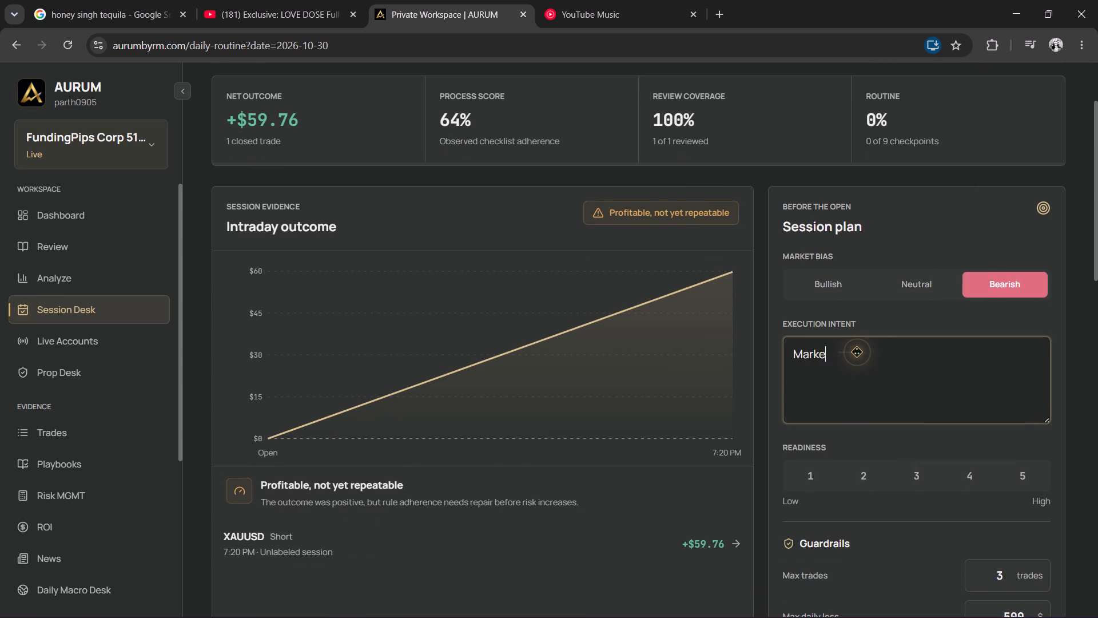
key("BackSpace")
type("t")
key("space")
type("is very bearish")
key("space")
key("BackSpace")
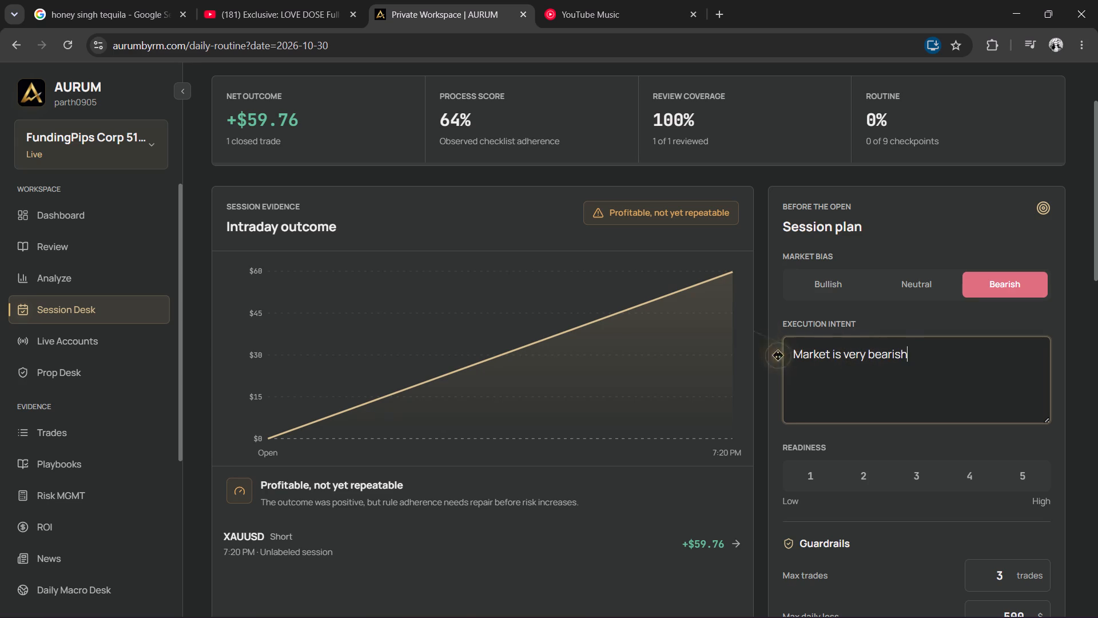
key("period")
key("space")
Rate readiness 5 and set the guardrails to a maximum of 2 trades and a $50 maximum daily loss.
scroll(948, 440, "down", 2)
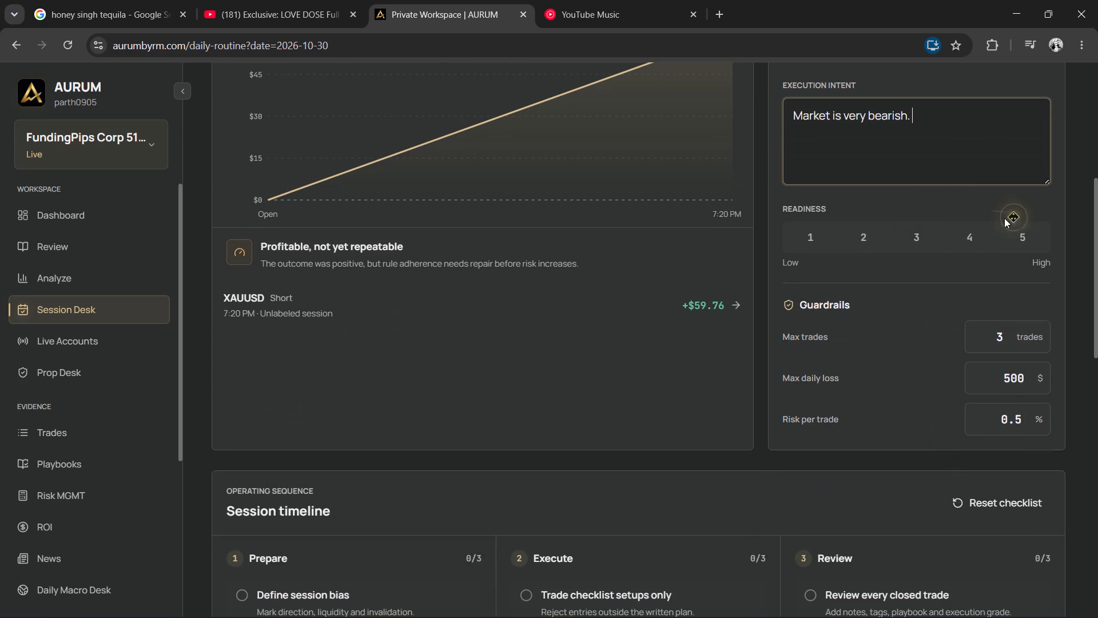
left_click(1012, 230)
double_click(1012, 340)
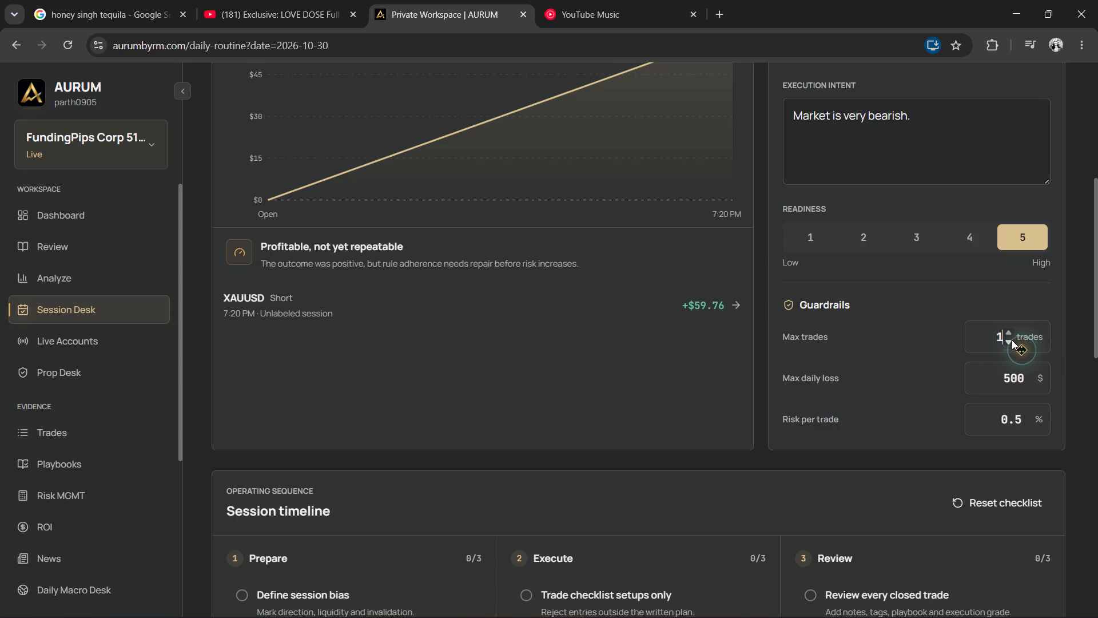
left_click(1011, 329)
left_click(1026, 380)
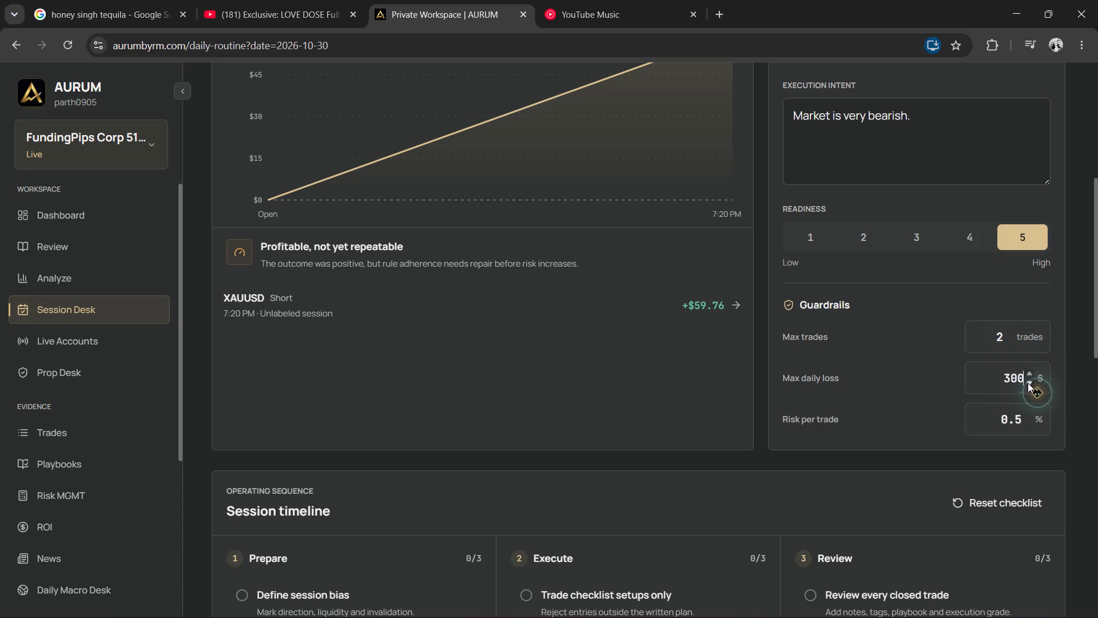
triple_click(1027, 383)
double_click(1028, 383)
Mark all nine session timeline checkpoints under Prepare, Execute and Review as done.
scroll(990, 453, "down", 2)
left_click(361, 365)
left_click(363, 425)
left_click_drag(350, 460, 357, 458)
left_click(646, 357)
left_click(643, 407)
left_click_drag(655, 465, 666, 461)
left_click(888, 369)
left_click(878, 409)
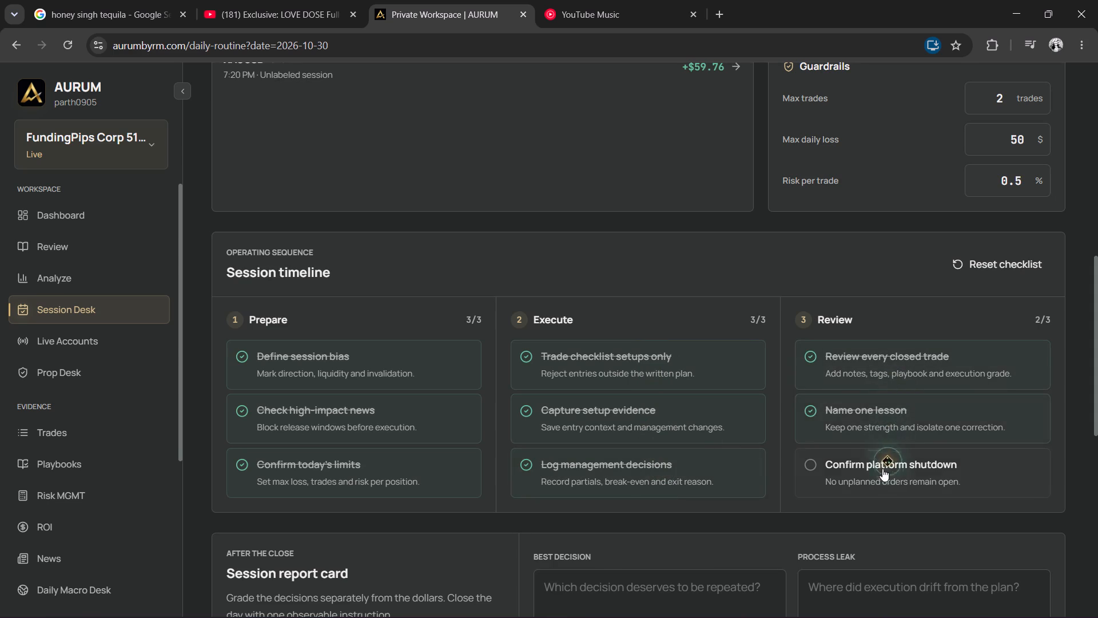
left_click(881, 469)
Complete the session report card with process grade 5 and next-session instruction "Patience", and close the session.
scroll(897, 449, "down", 2)
scroll(695, 403, "down", 2)
scroll(529, 412, "up", 1)
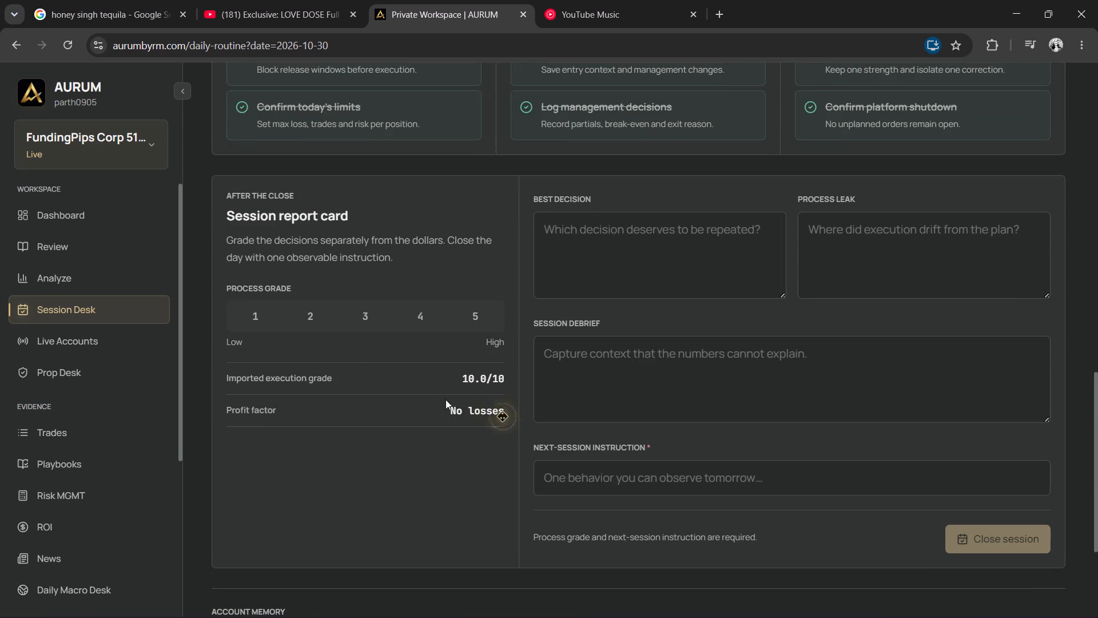
left_click(462, 321)
left_click_drag(633, 509, 644, 509)
left_click(657, 472)
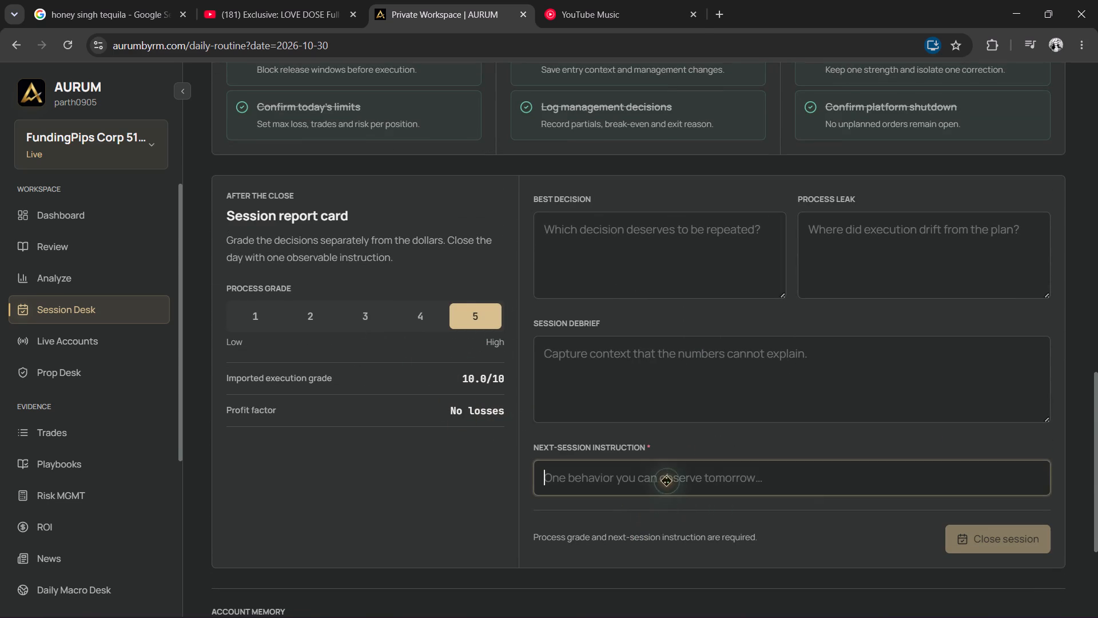
triple_click(578, 465)
left_click(580, 465)
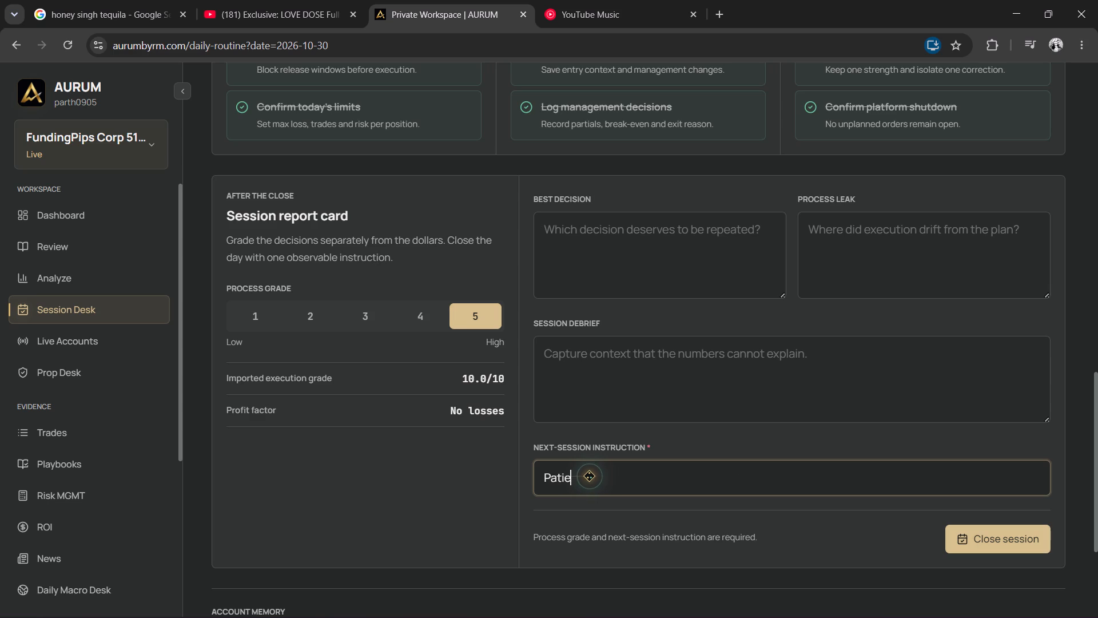
left_click(1012, 522)
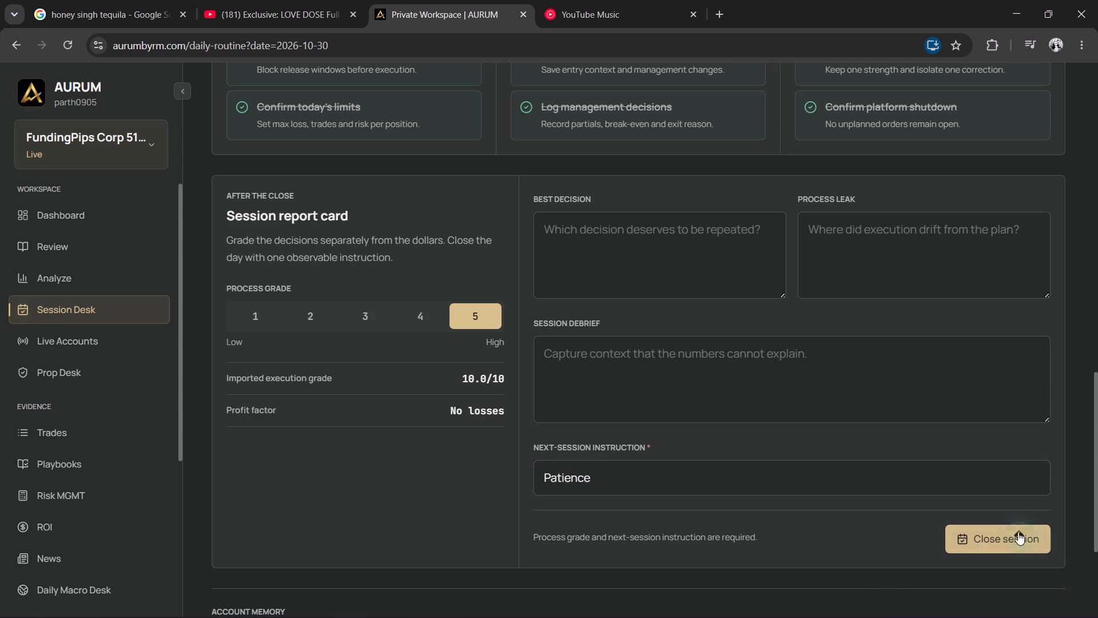
left_click(1029, 546)
Look back through the daily routines from Oct 29 to Tuesday, Oct 27, and return to Friday, Oct 30.
scroll(1019, 489, "up", 9)
scroll(933, 172, "up", 1)
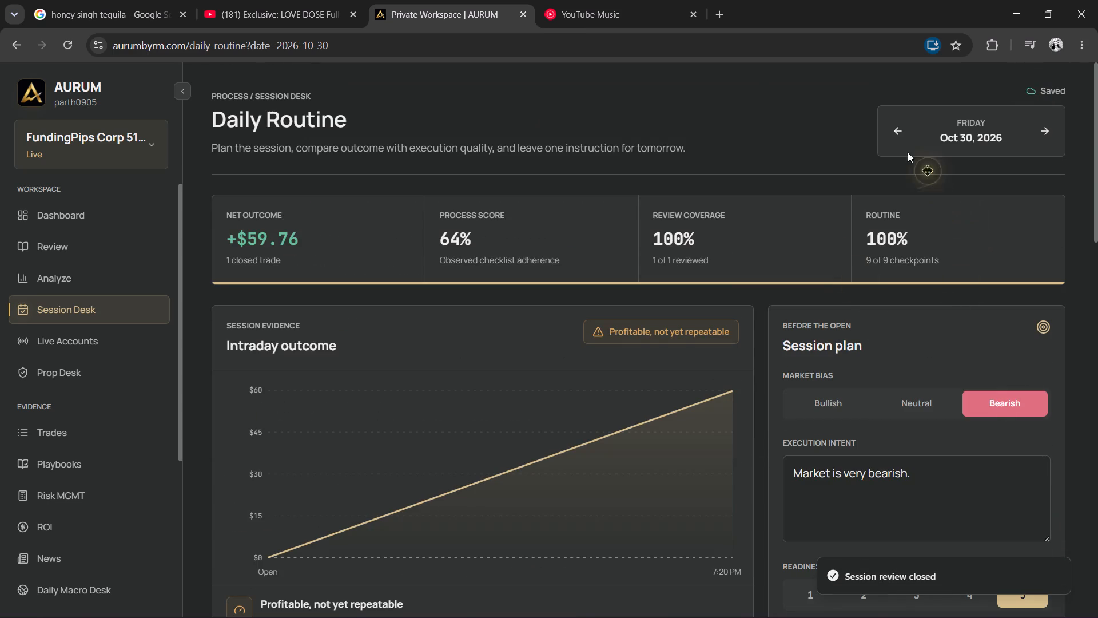
left_click(889, 137)
scroll(1072, 243, "down", 1)
scroll(1077, 244, "up", 1)
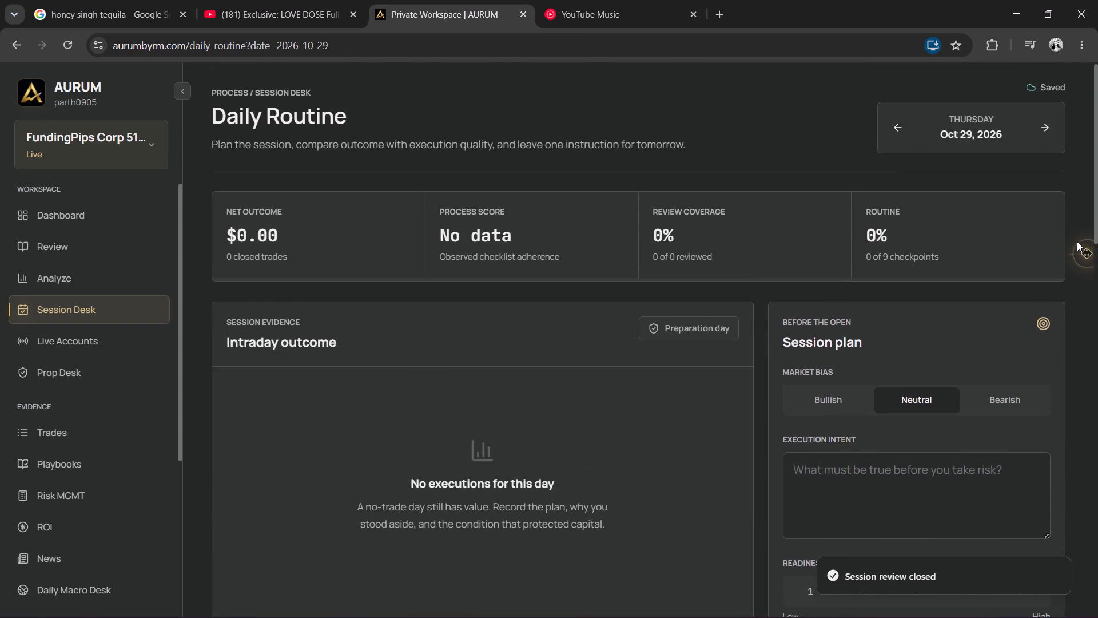
left_click(880, 129)
left_click(884, 130)
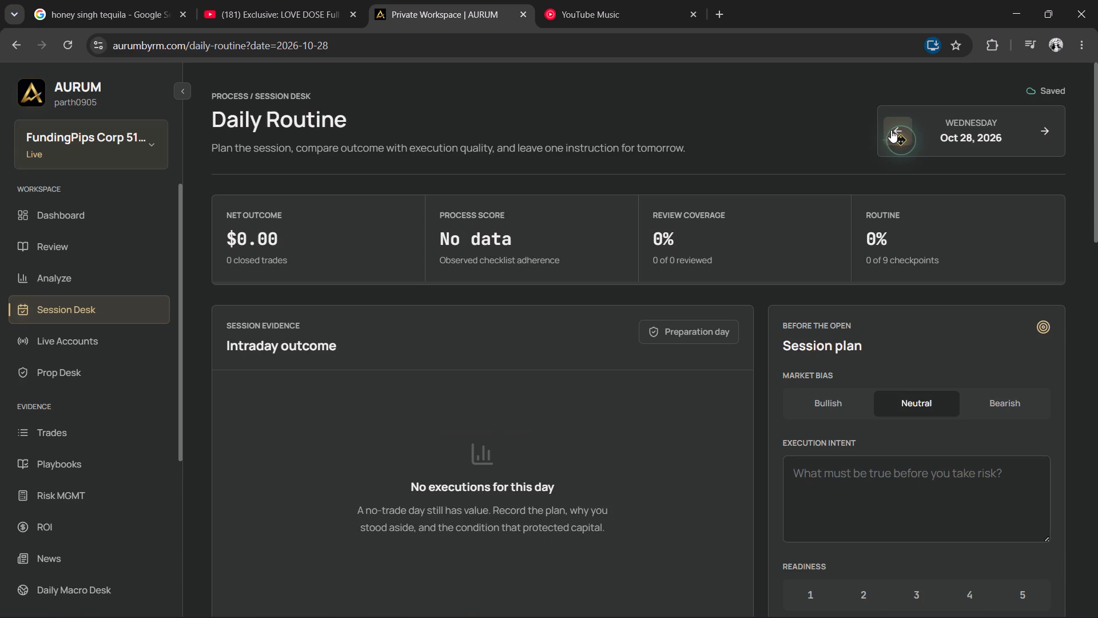
left_click(891, 130)
double_click(1046, 134)
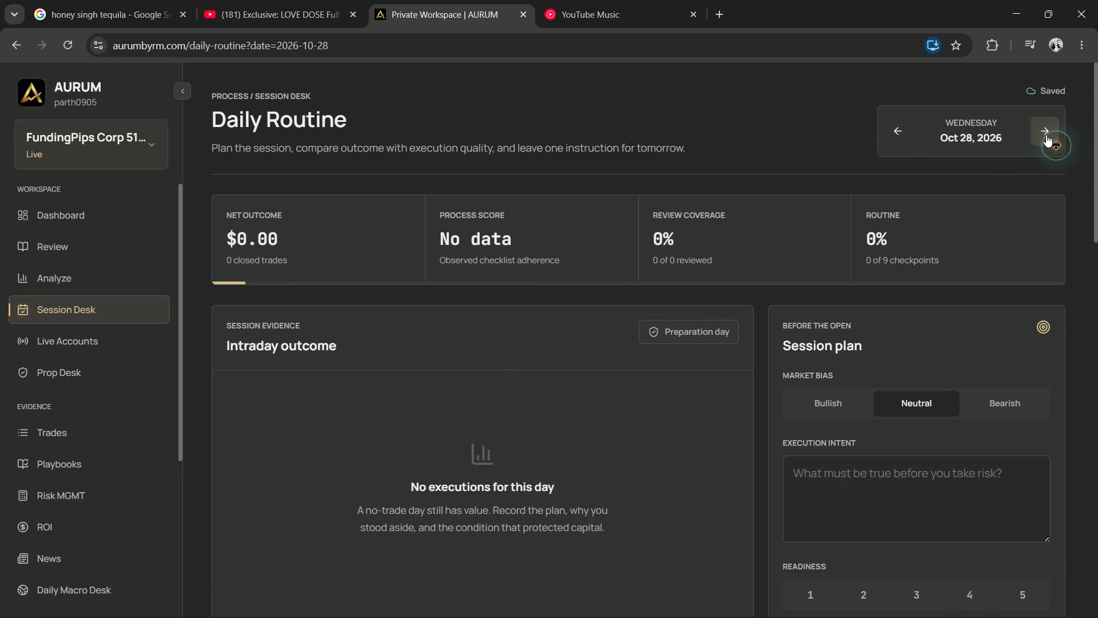
left_click(1046, 134)
Open the daily routine for Thursday, Oct 29, and give its session report card process grade 5.
left_click(892, 130)
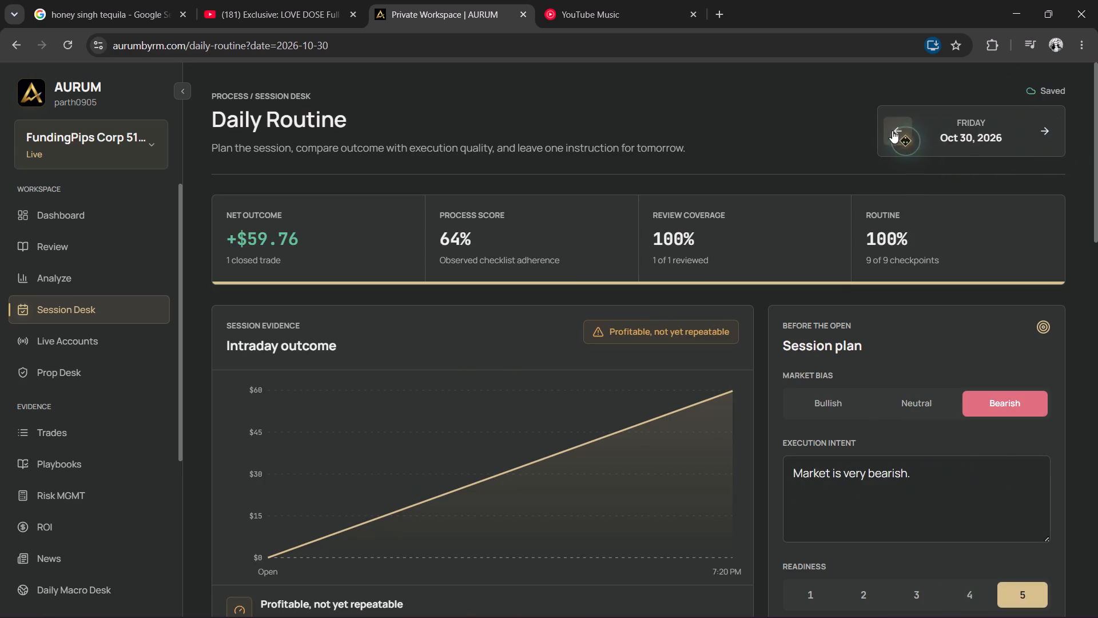
scroll(959, 186, "down", 5)
scroll(945, 370, "down", 3)
left_click(977, 541)
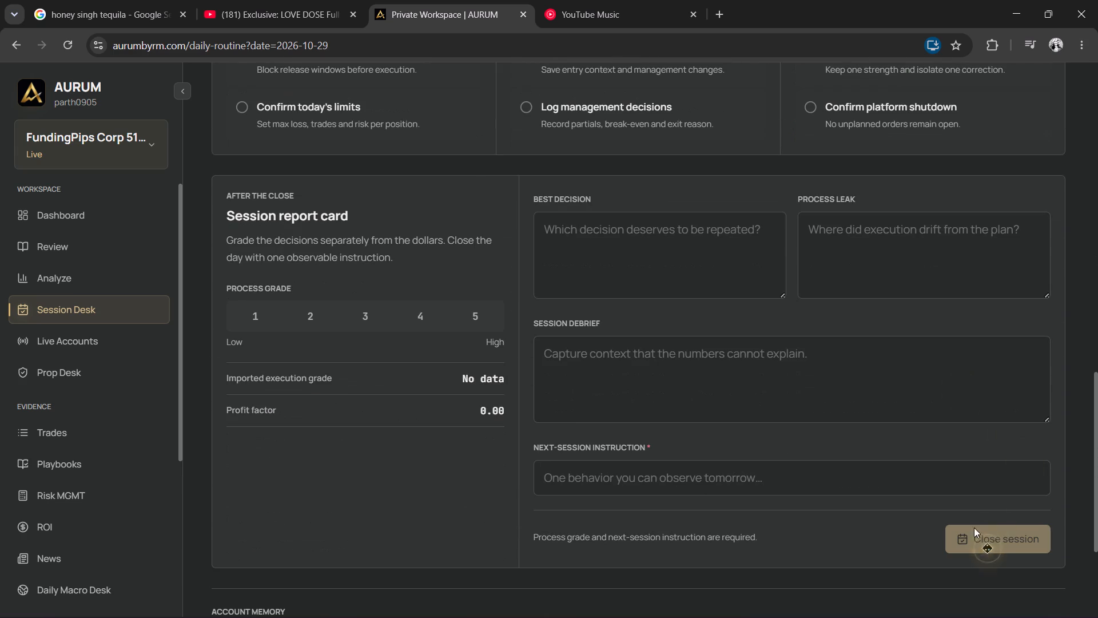
left_click(444, 323)
left_click(463, 319)
Enter "Patience" as the Oct 29 next-session instruction and close that session.
scroll(904, 353, "up", 1)
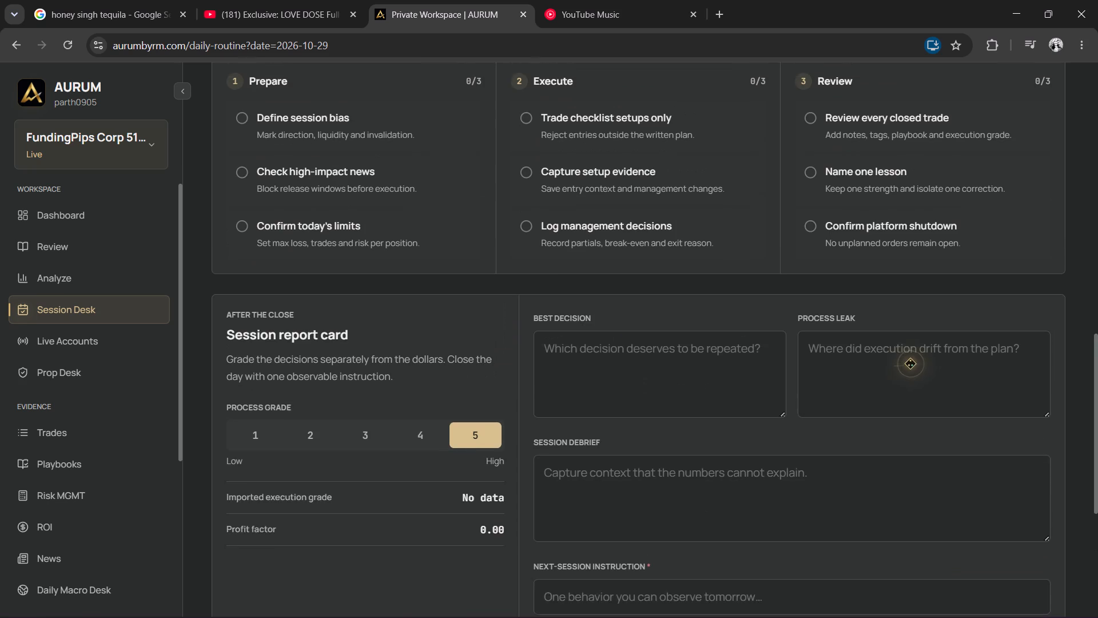
scroll(864, 364, "down", 1)
left_click(687, 488)
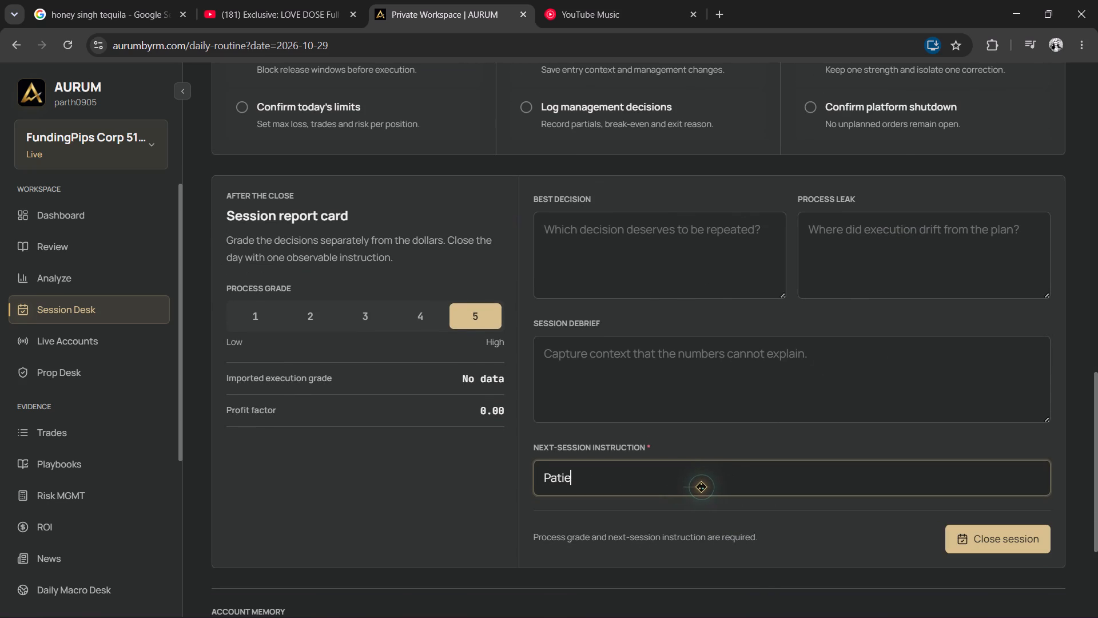
key("BackSpace")
key("e")
scroll(980, 501, "up", 8)
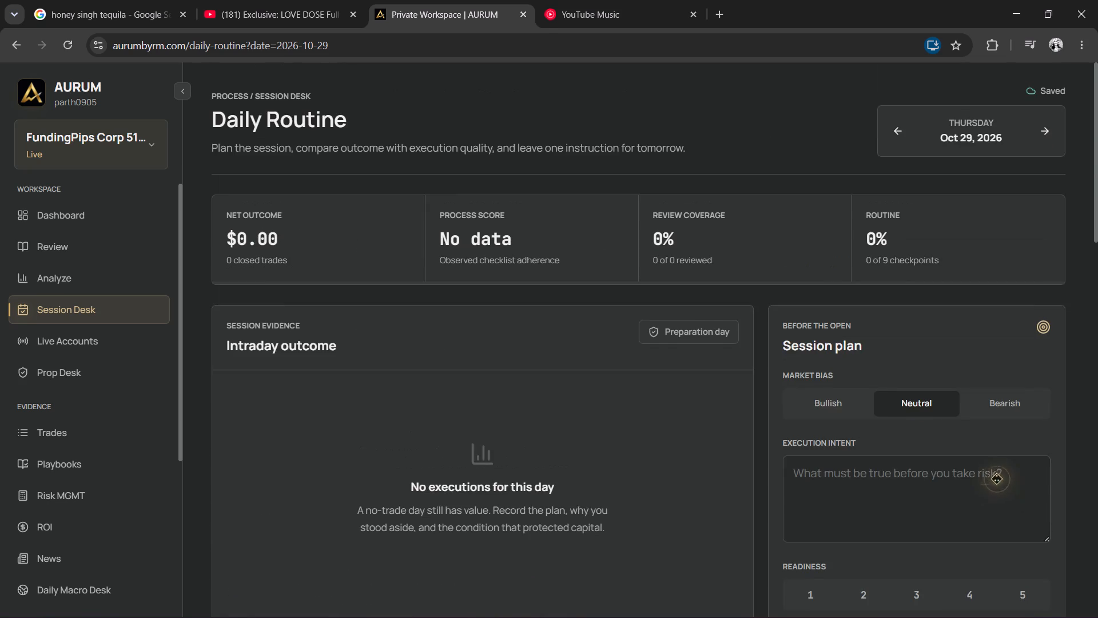
scroll(964, 456, "down", 5)
scroll(1044, 555, "down", 4)
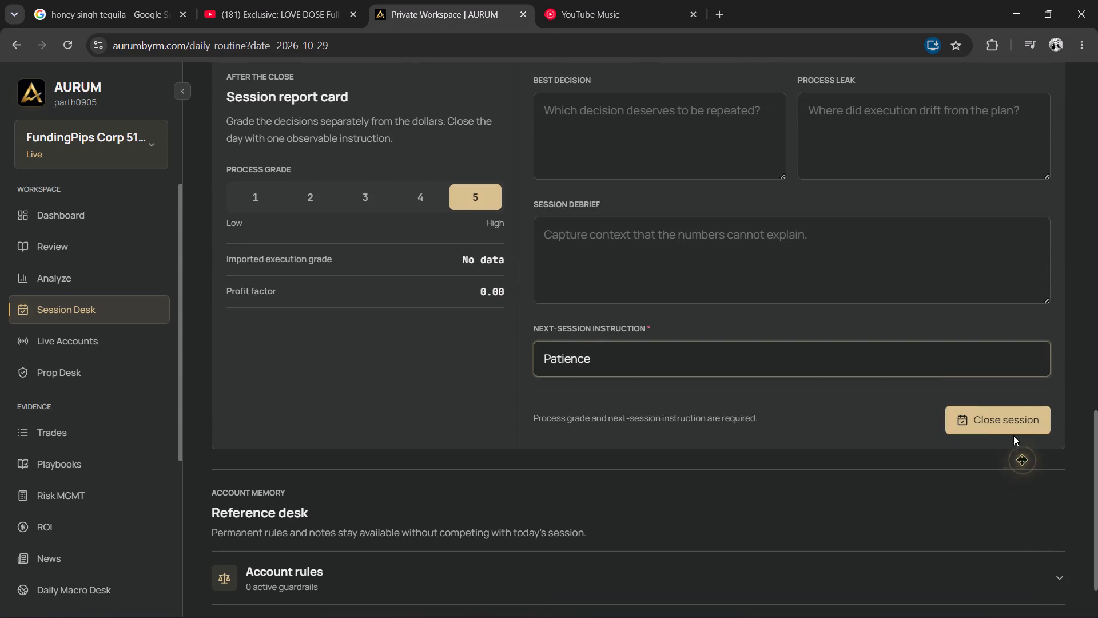
left_click(1013, 428)
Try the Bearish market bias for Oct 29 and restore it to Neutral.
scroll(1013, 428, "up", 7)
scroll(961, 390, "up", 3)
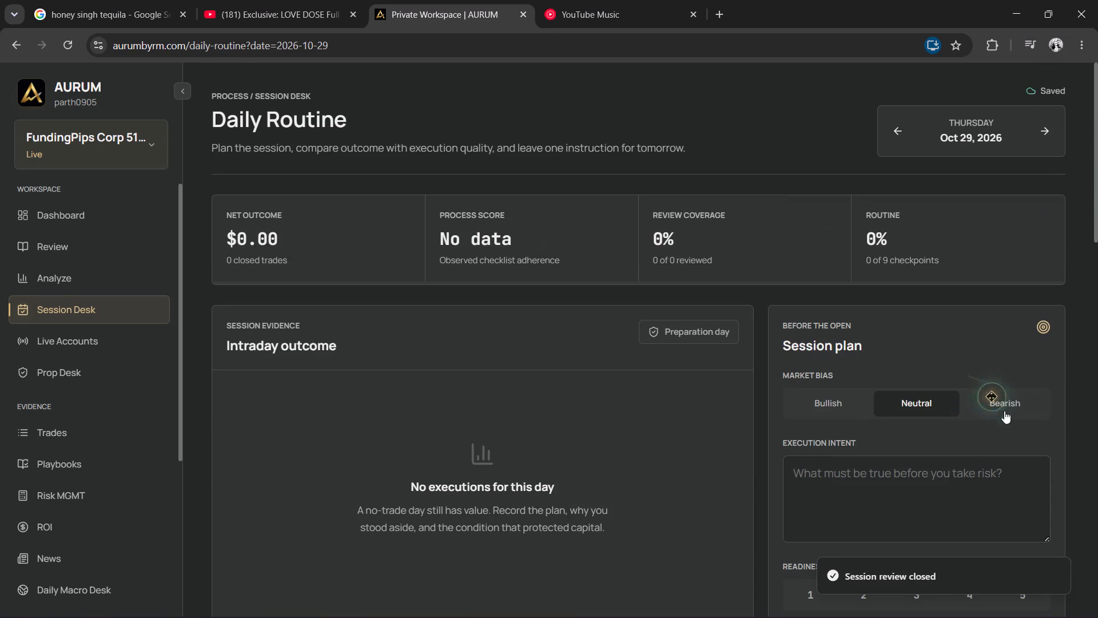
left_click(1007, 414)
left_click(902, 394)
Look through the daily routines for Oct 30 and Oct 27, and move forward to today's routine, Oct 31.
left_click(1031, 125)
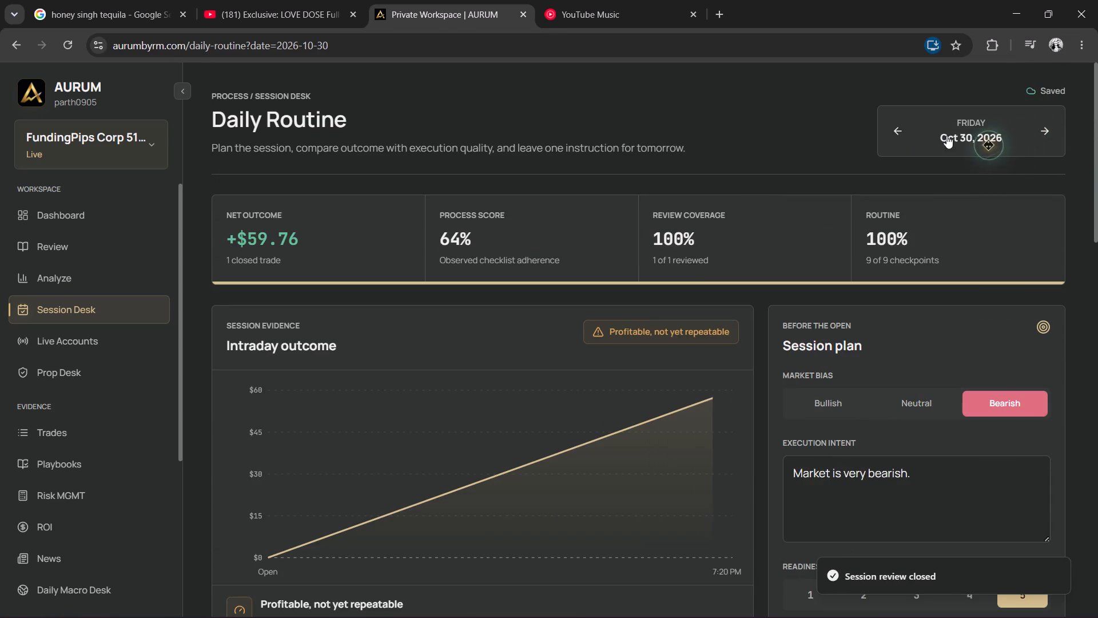
double_click(885, 137)
left_click(889, 136)
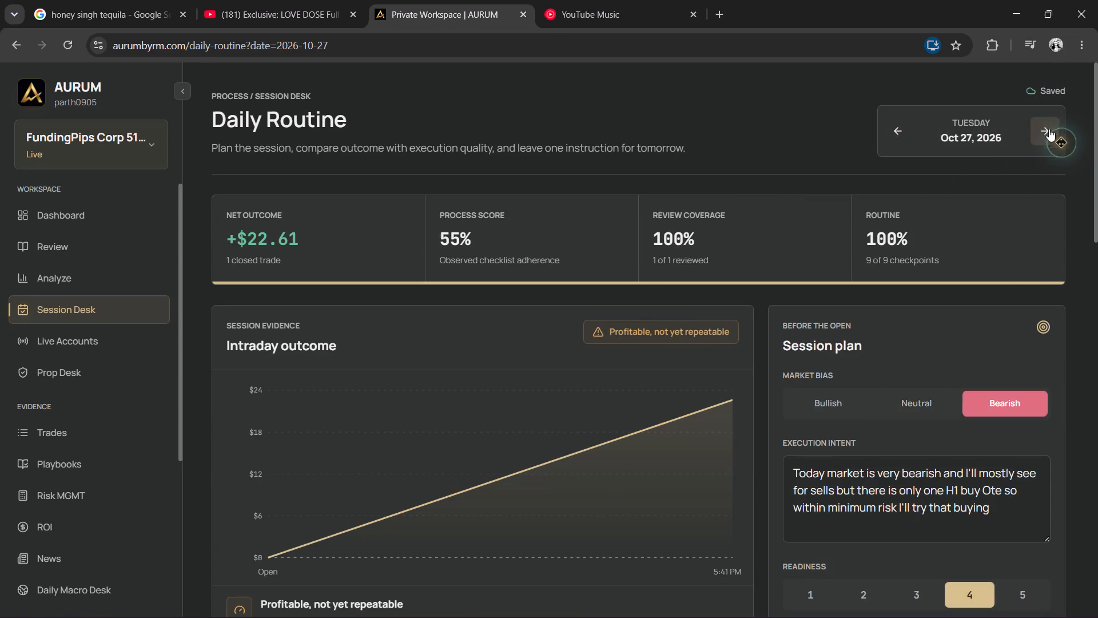
scroll(1047, 130, "down", 1)
scroll(1043, 117, "up", 1)
left_click(1042, 121)
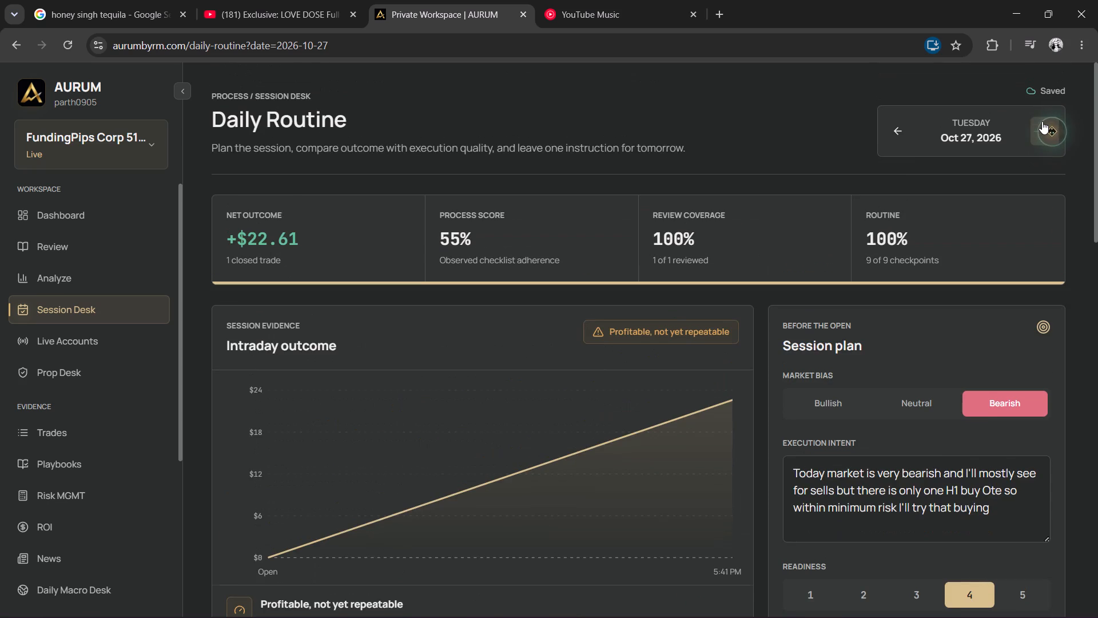
triple_click(1043, 121)
left_click(893, 123)
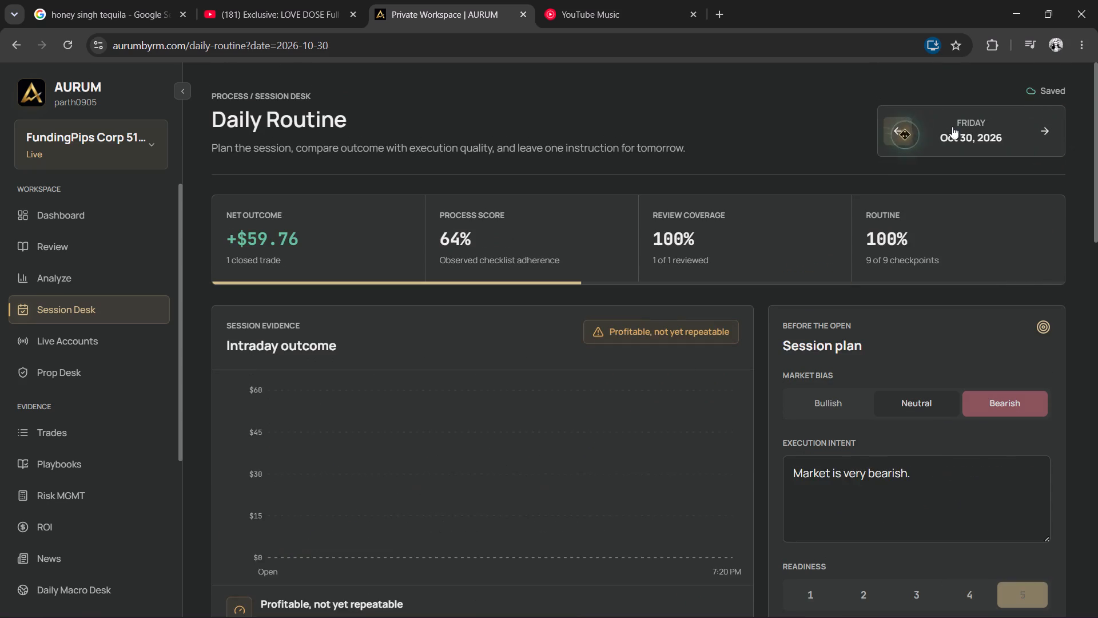
left_click(1042, 126)
triple_click(1047, 126)
scroll(1025, 198, "down", 1)
scroll(881, 205, "up", 4)
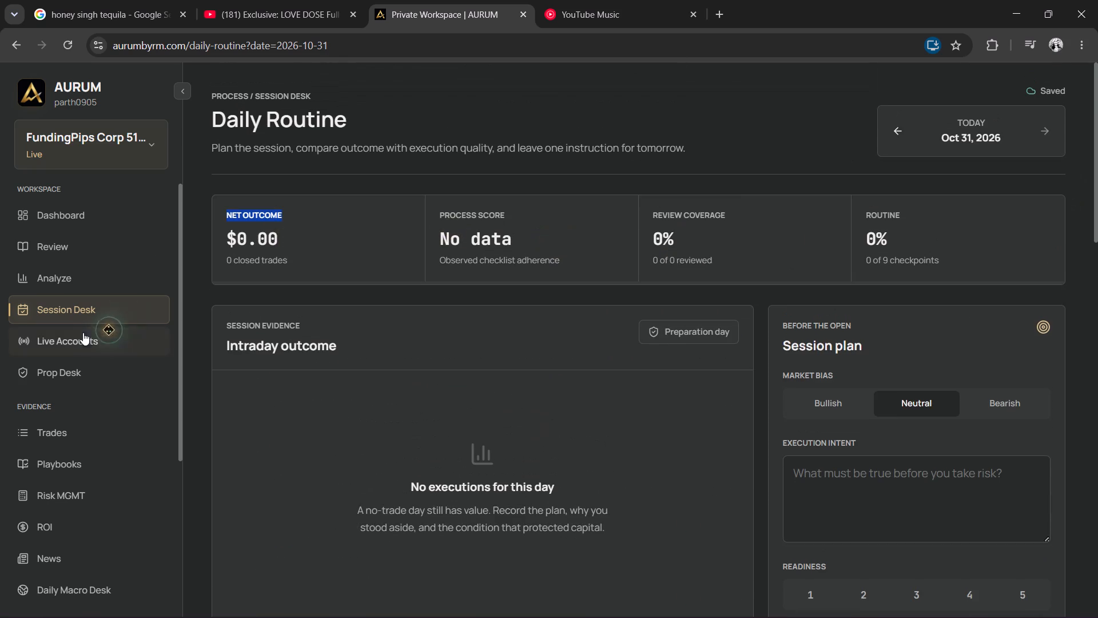
left_click(303, 178)
Open the Trades list and look over the latest recorded XAUUSD trades.
left_click(56, 421)
left_click(88, 423)
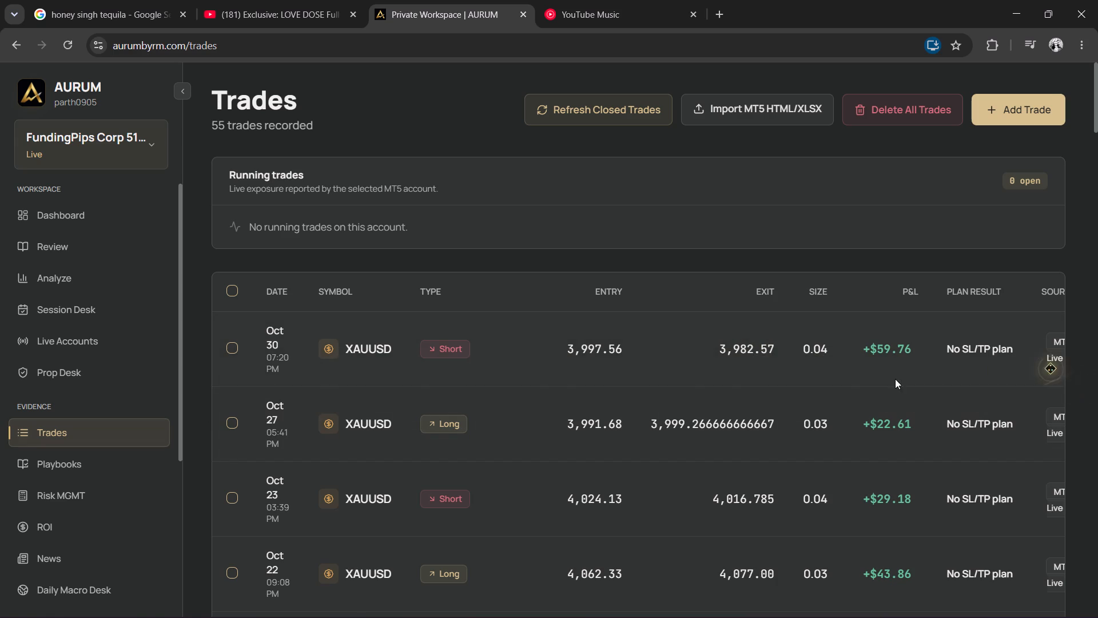
left_click(240, 347)
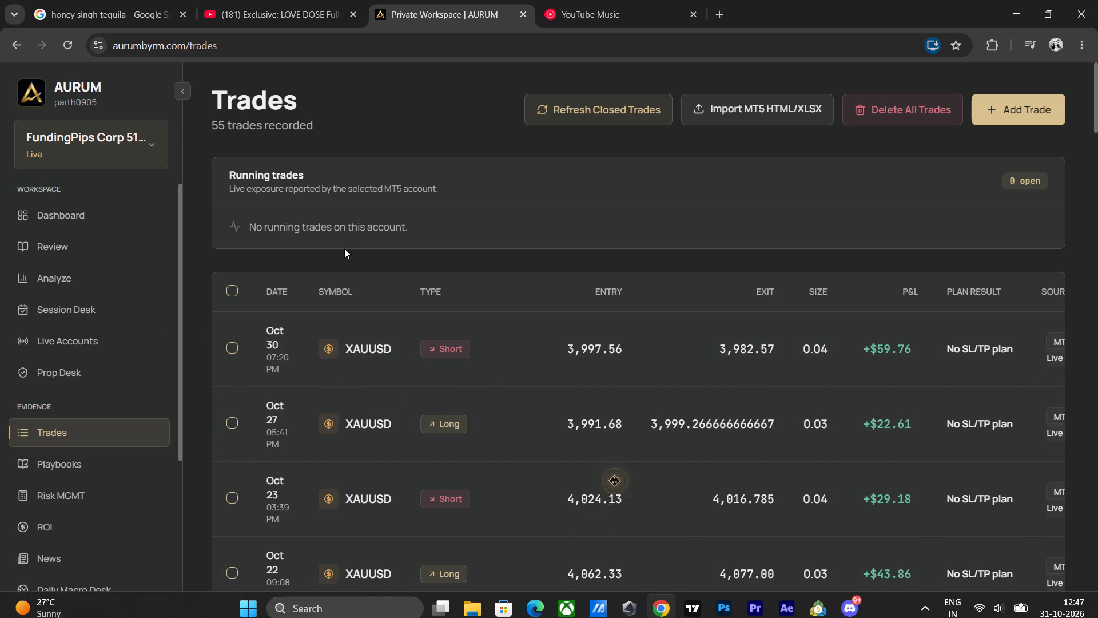
Switch to MetaTrader 5 to check the account's trade history, and return to the AURUM Trades list.
left_click(810, 607)
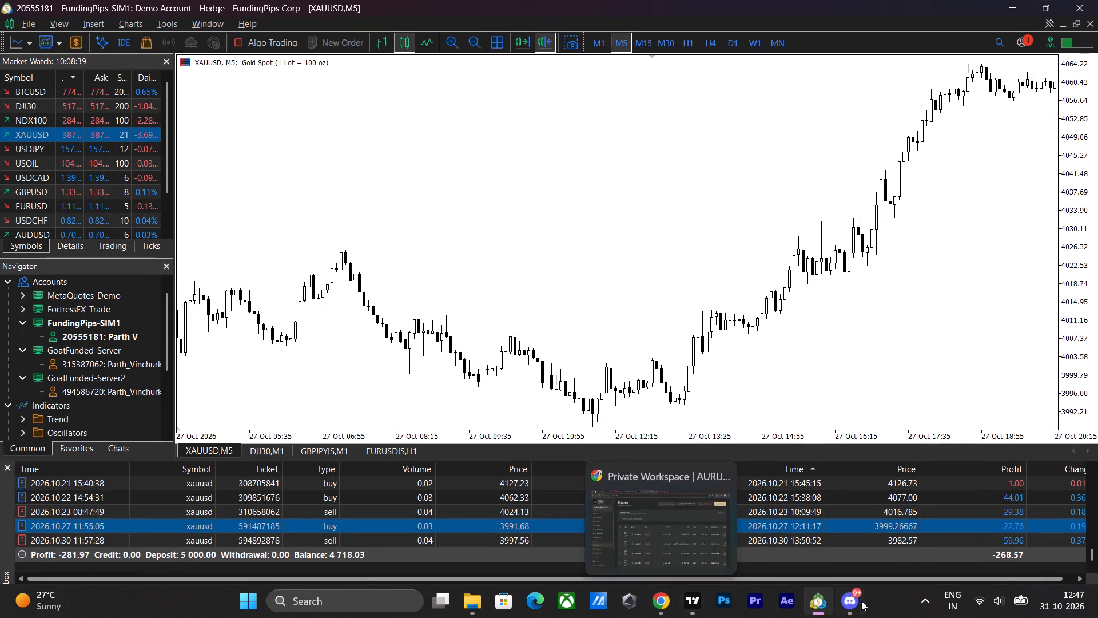
left_click(650, 599)
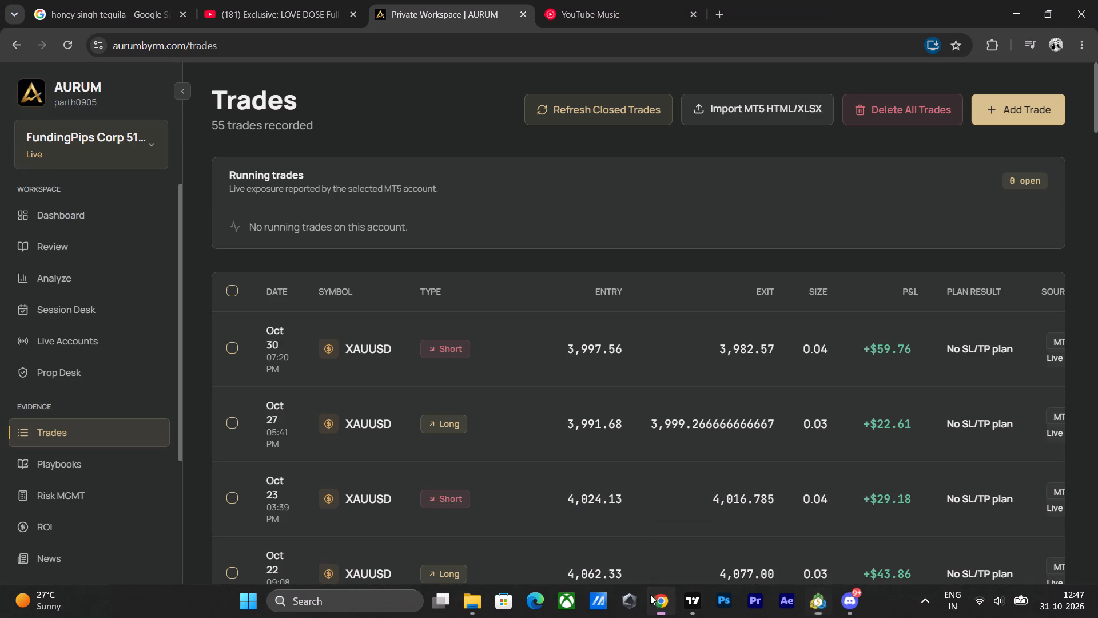
Open the Live Accounts page in AURUM to check the MT5 feed status.
left_click_drag(90, 361, 96, 361)
left_click(108, 342)
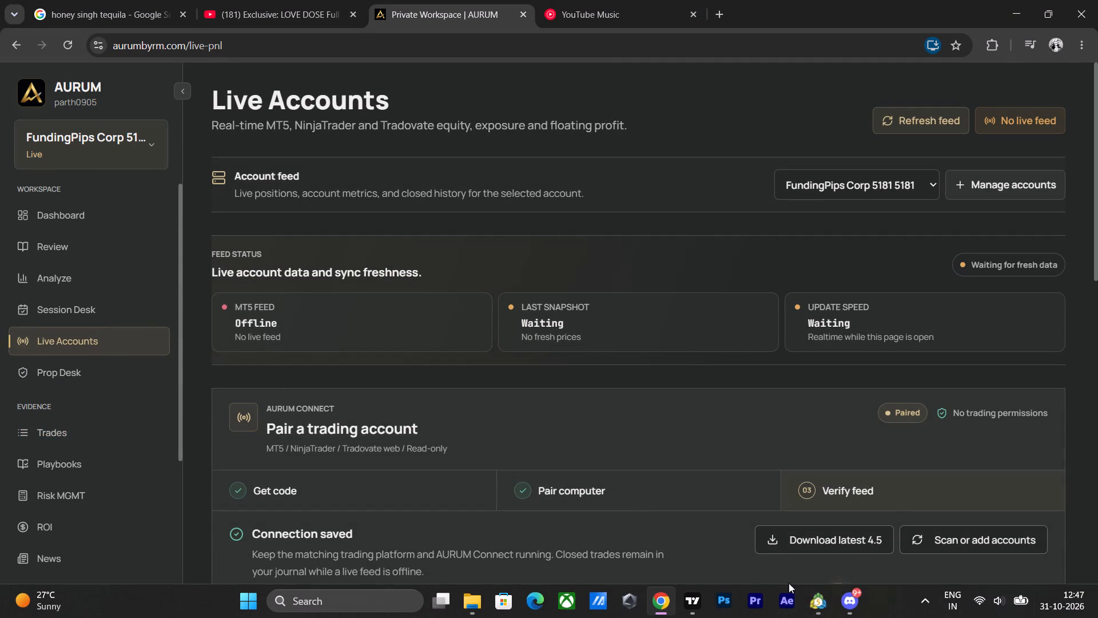
Switch to MetaTrader 5 to look at the account history, and briefly check the computer's network quick settings.
left_click(817, 597)
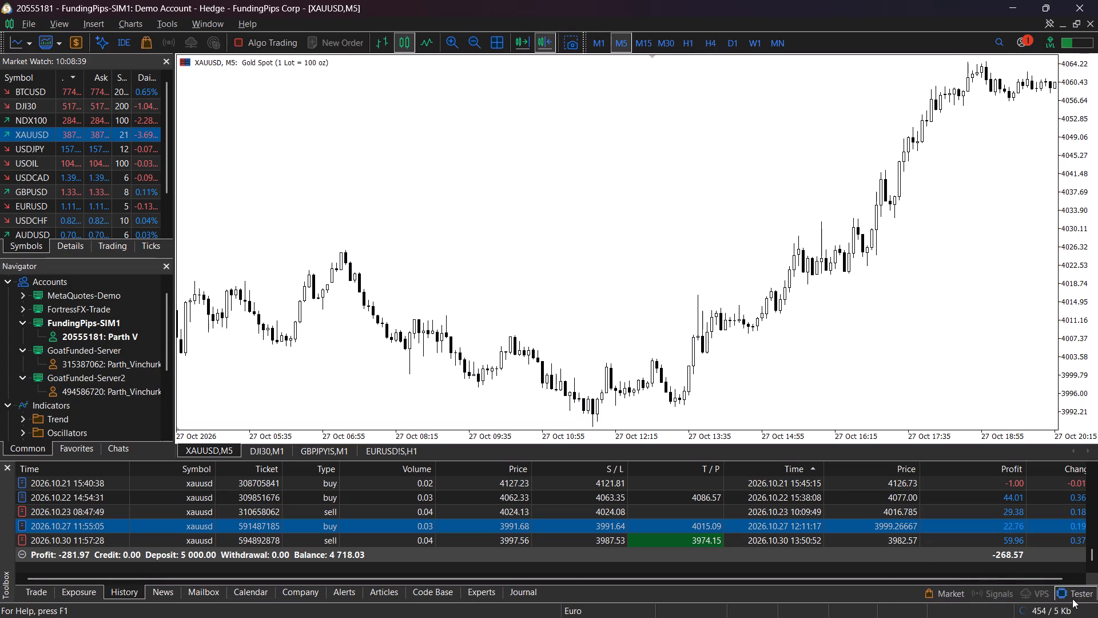
left_click(984, 601)
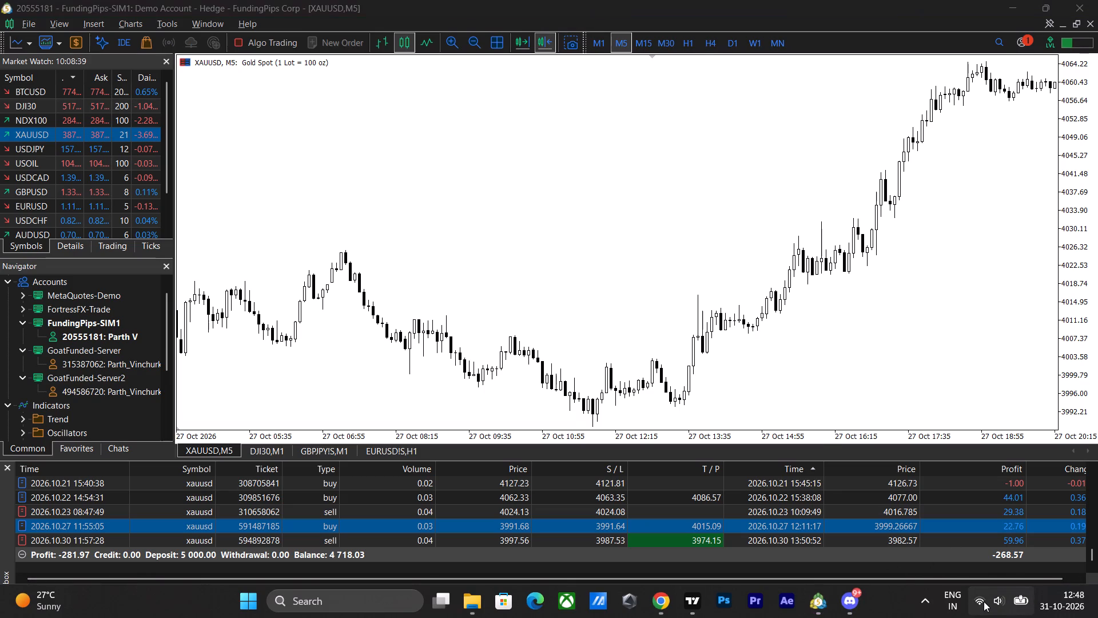
left_click(984, 601)
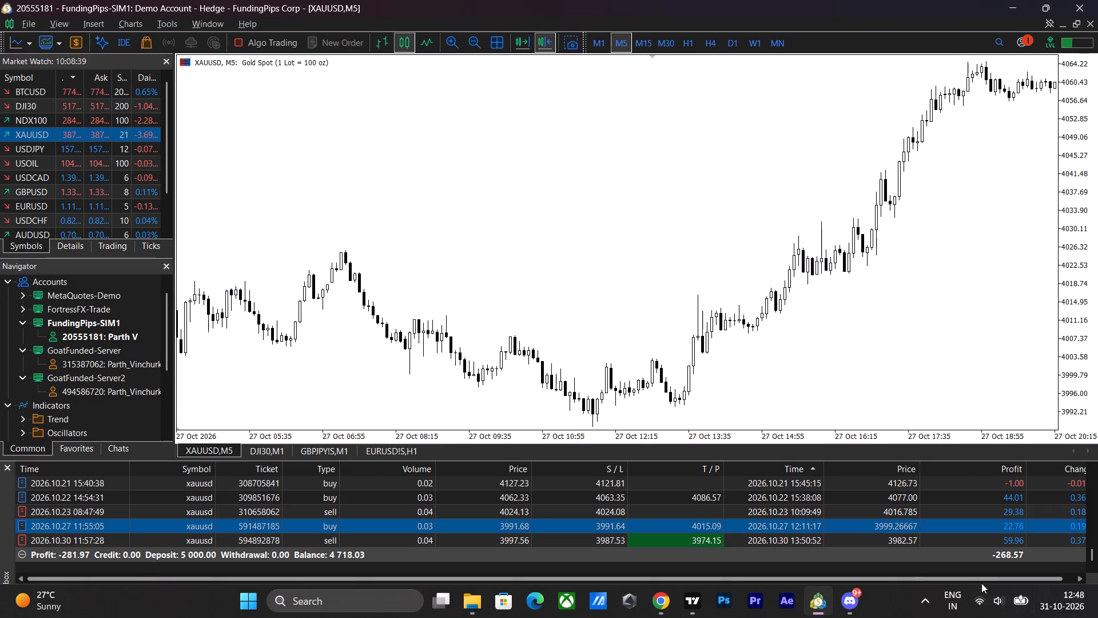
key("z")
key("Escape")
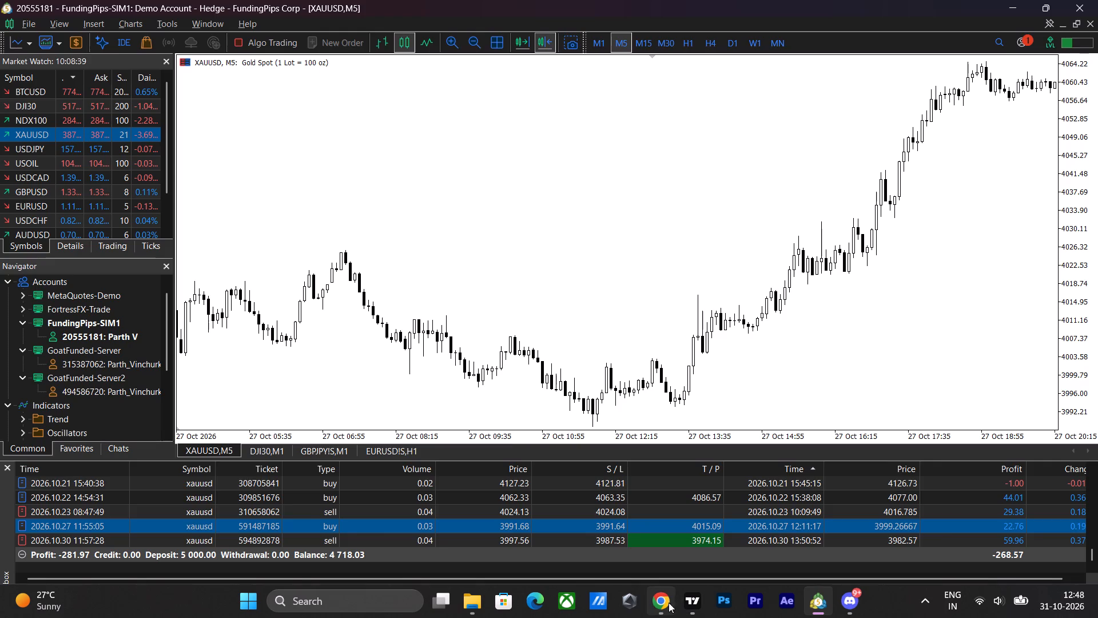
Switch to YouTube Music in Chrome and resume playback of the paused song Udi Udi.
left_click(669, 603)
key("ctrl+Tab")
key("ctrl+Tab")
key("ctrl+Tab")
key("ctrl+Tab")
key("ctrl+Tab")
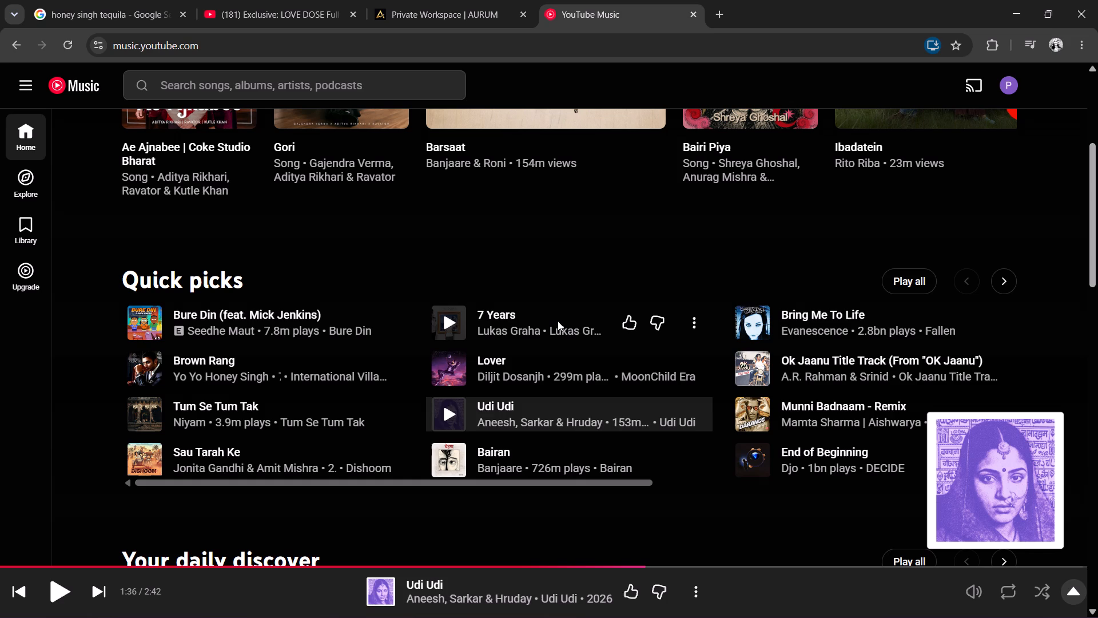
key("space")
Browse the Quick picks for Kanye West's Can't Tell Me Nothing, play it, and collapse the player page back to Home.
scroll(773, 368, "down", 1)
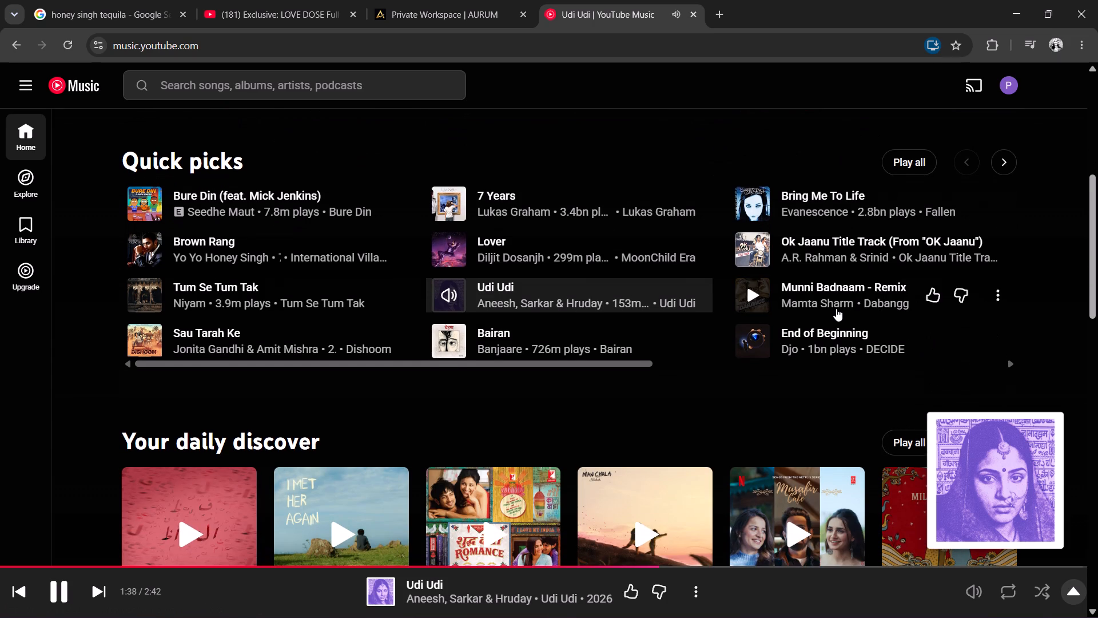
left_click_drag(556, 363, 864, 390)
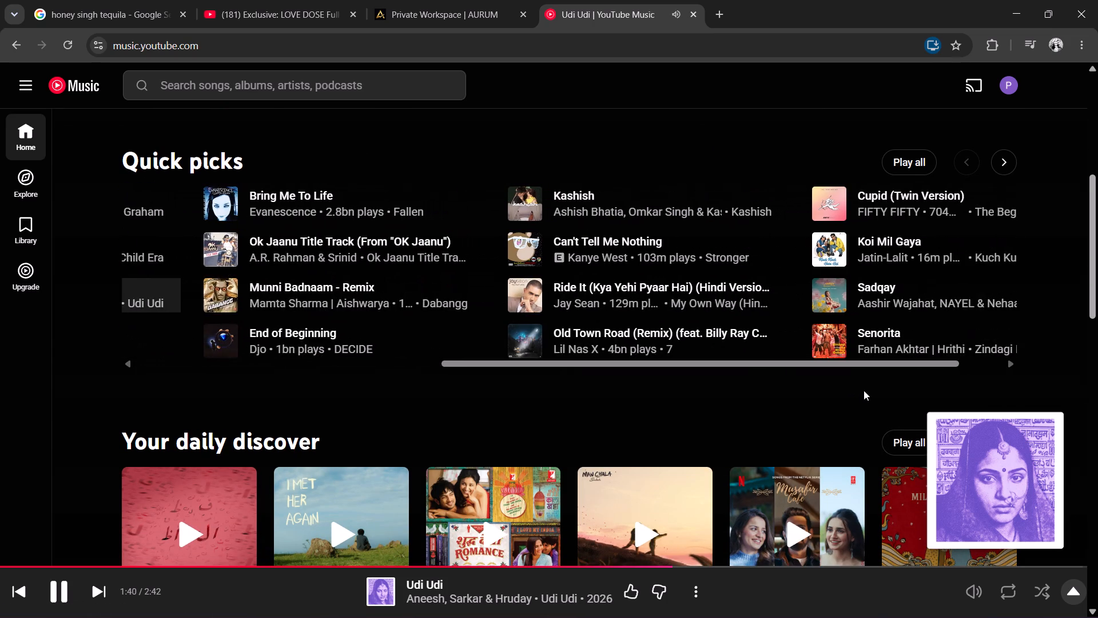
left_click_drag(864, 390, 1013, 396)
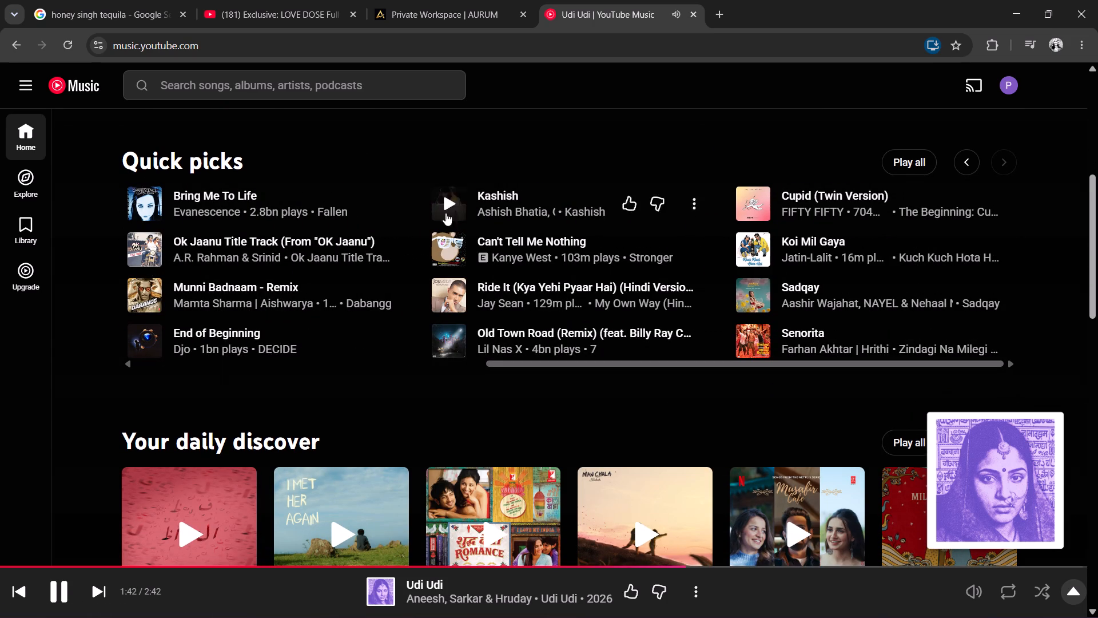
left_click(449, 245)
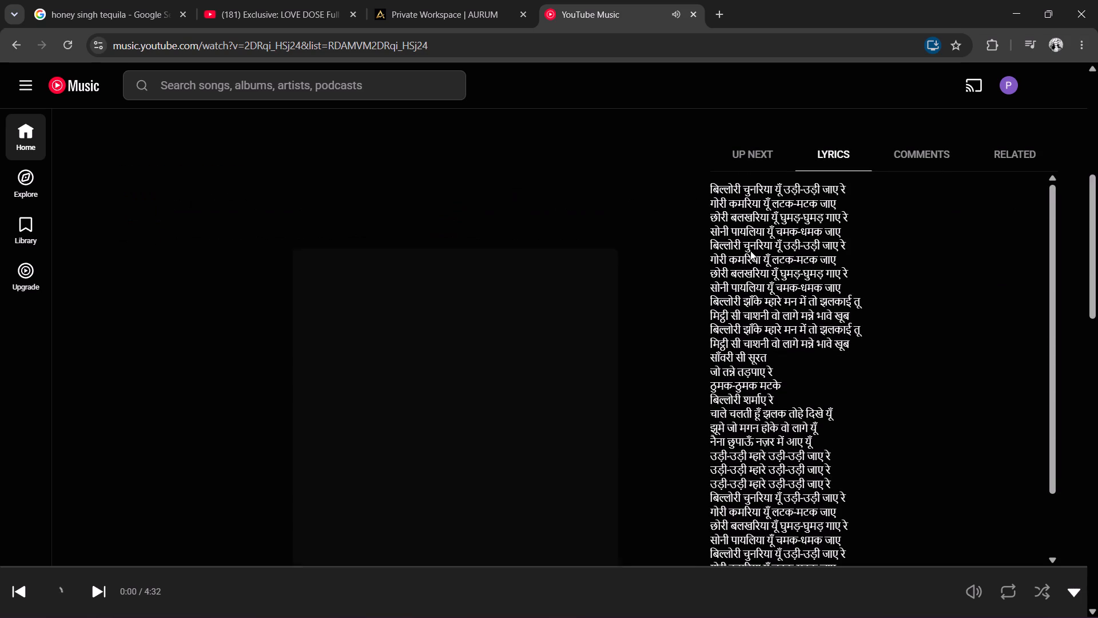
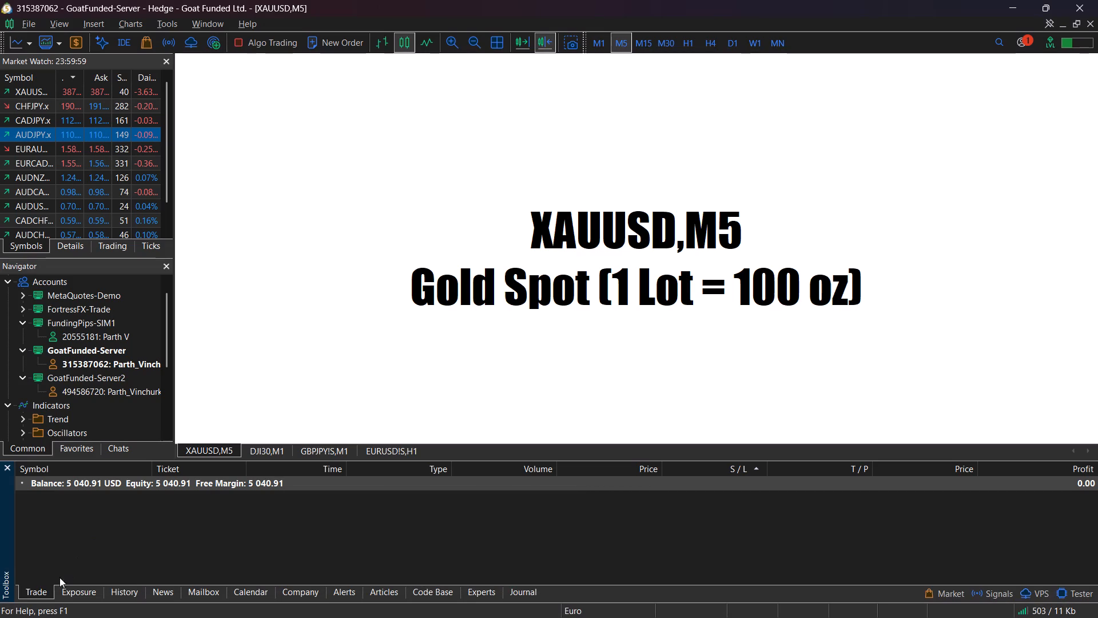
Check the account's open trades, exposure and history in the MetaTrader 5 toolbox.
left_click_drag(34, 588, 42, 589)
left_click(94, 593)
left_click(37, 585)
left_click(126, 592)
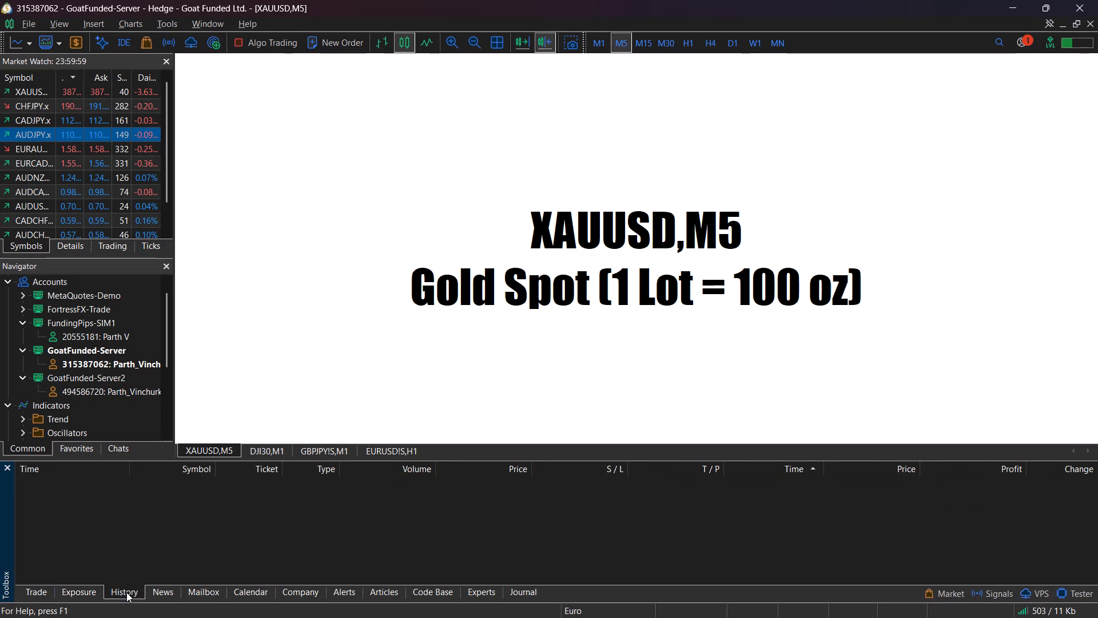
left_click(29, 589)
Switch to AURUM in Chrome and examine the Live Accounts feed status, running trades and equity figures.
key("alt+Tab")
scroll(953, 376, "down", 2)
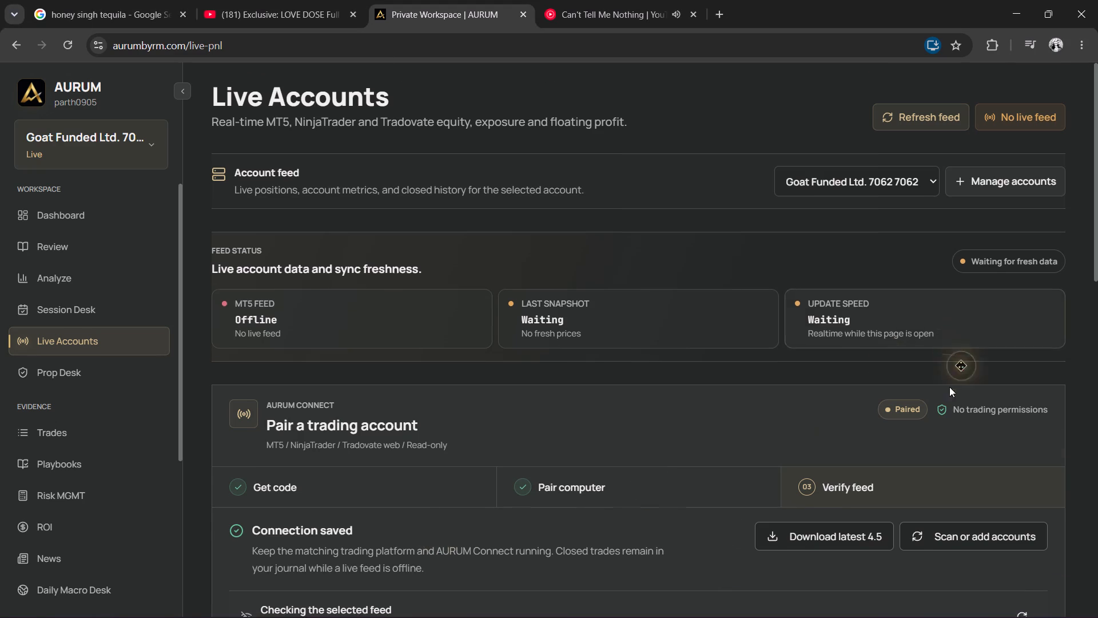
scroll(949, 387, "down", 2)
scroll(940, 389, "up", 8)
scroll(908, 392, "down", 10)
scroll(883, 385, "up", 5)
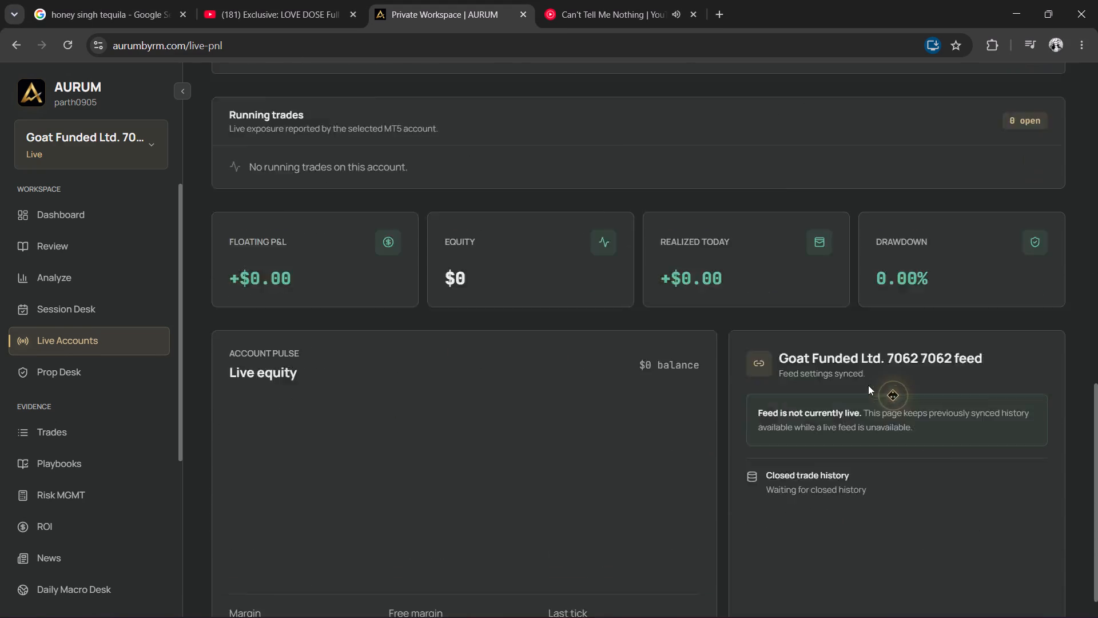
scroll(868, 385, "up", 1)
Open the Trades page and inspect the P&L of the recorded XAUUSD.X short trade.
left_click(1, 438)
left_click(46, 429)
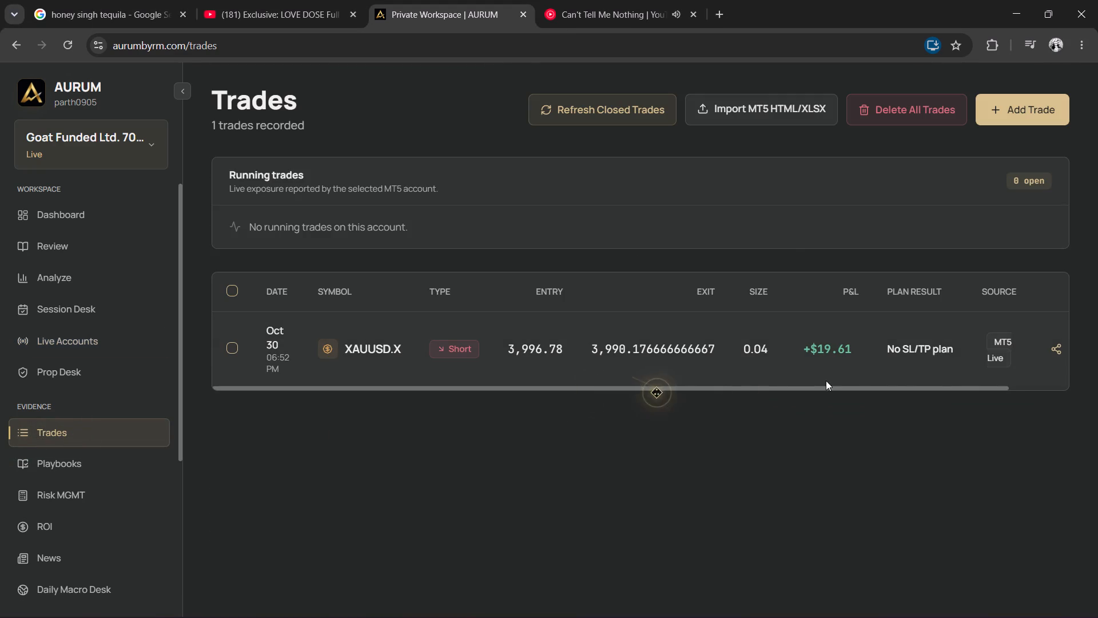
left_click_drag(857, 349, 795, 346)
left_click(840, 362)
left_click(832, 369)
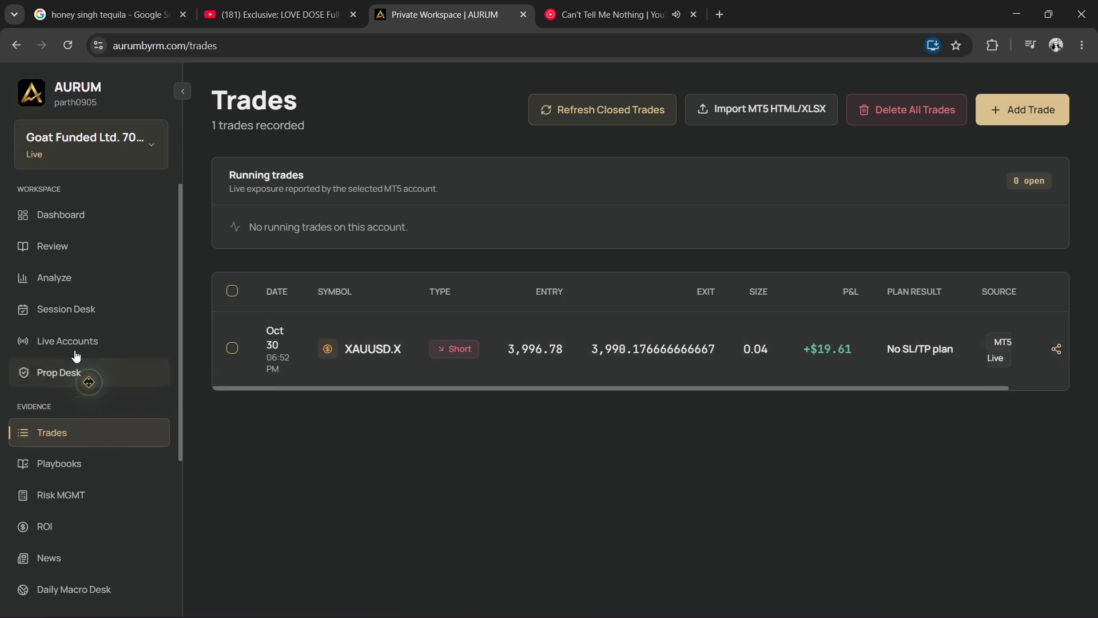
Reload the Trades page and return to Live Accounts to recheck the MT5 feed status.
left_click(66, 47)
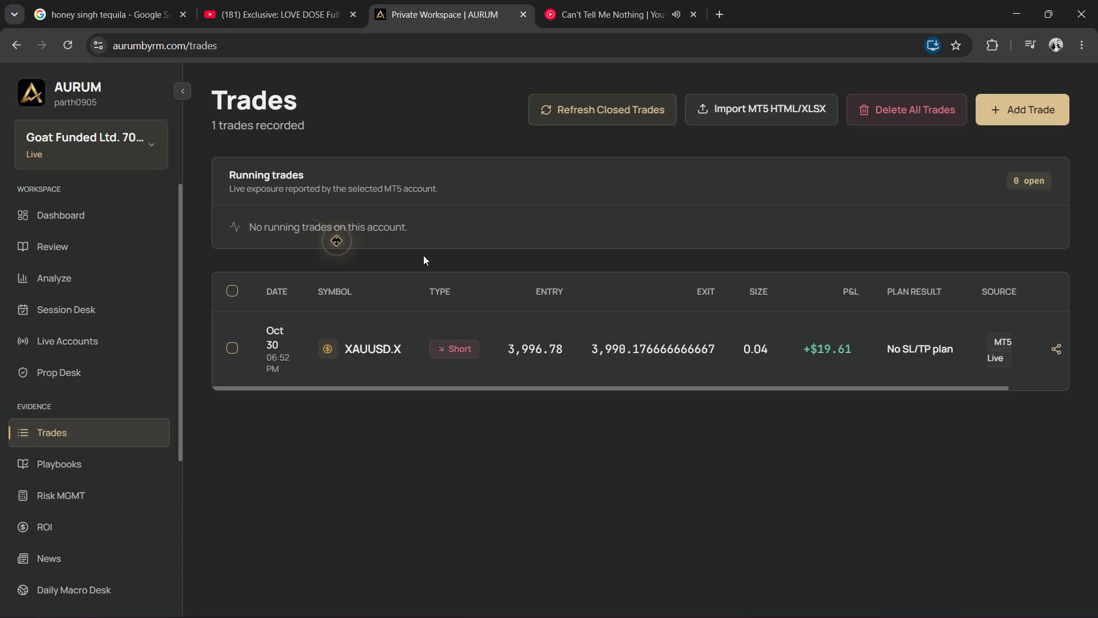
left_click(94, 346)
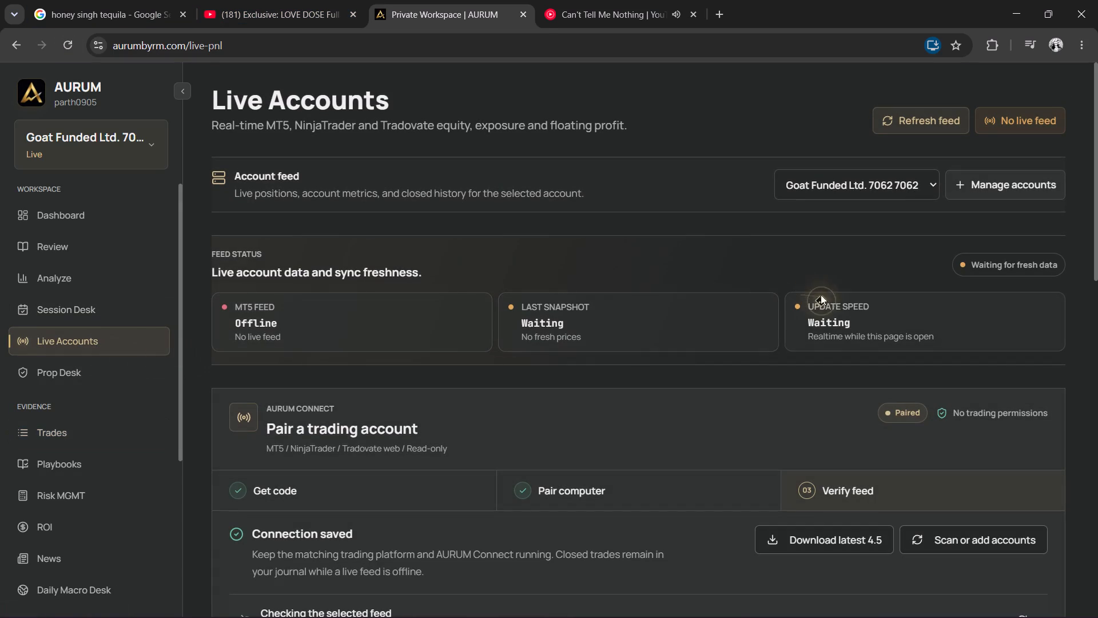
Switch to MetaTrader 5 and load the XAUUSD.x symbol from Market Watch into the M5 chart.
key("alt+Tab")
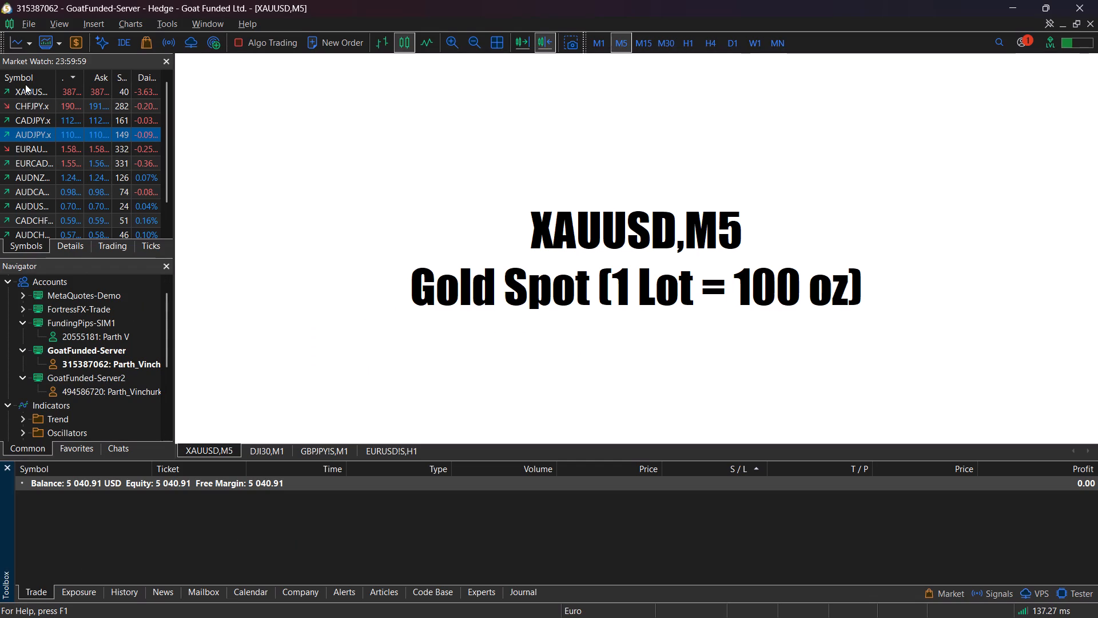
left_click_drag(28, 87, 469, 189)
scroll(620, 289, "down", 1)
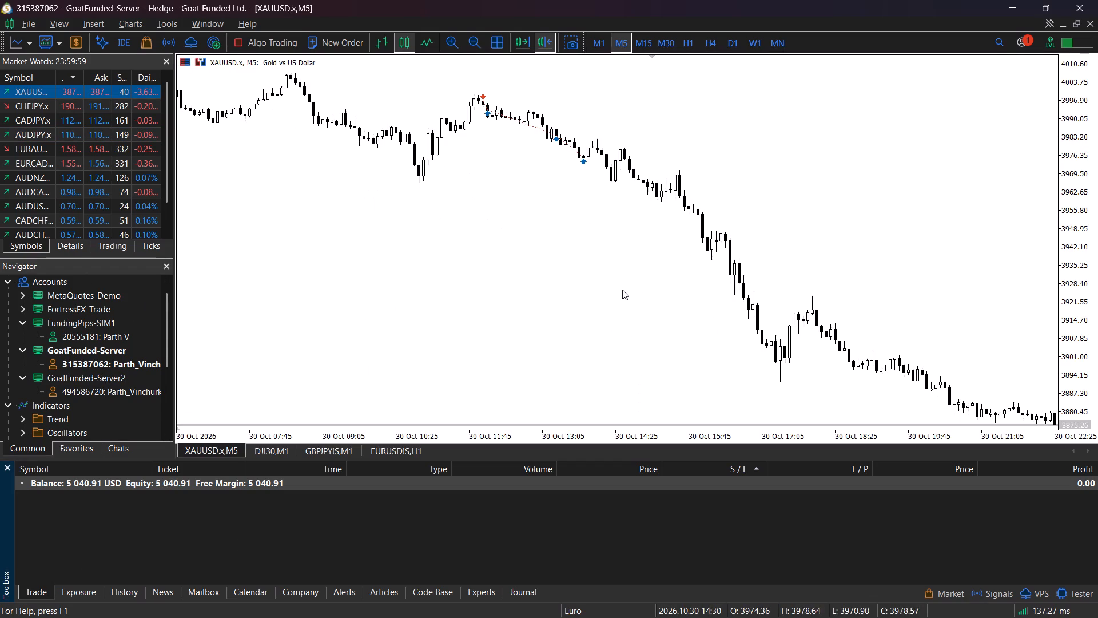
left_click_drag(762, 234, 624, 233)
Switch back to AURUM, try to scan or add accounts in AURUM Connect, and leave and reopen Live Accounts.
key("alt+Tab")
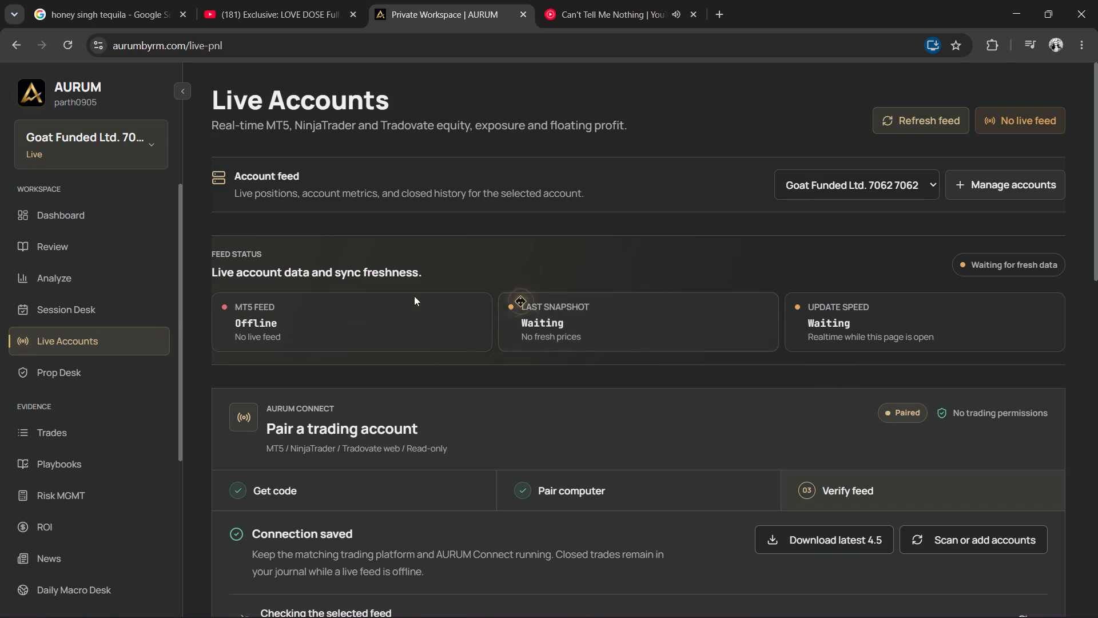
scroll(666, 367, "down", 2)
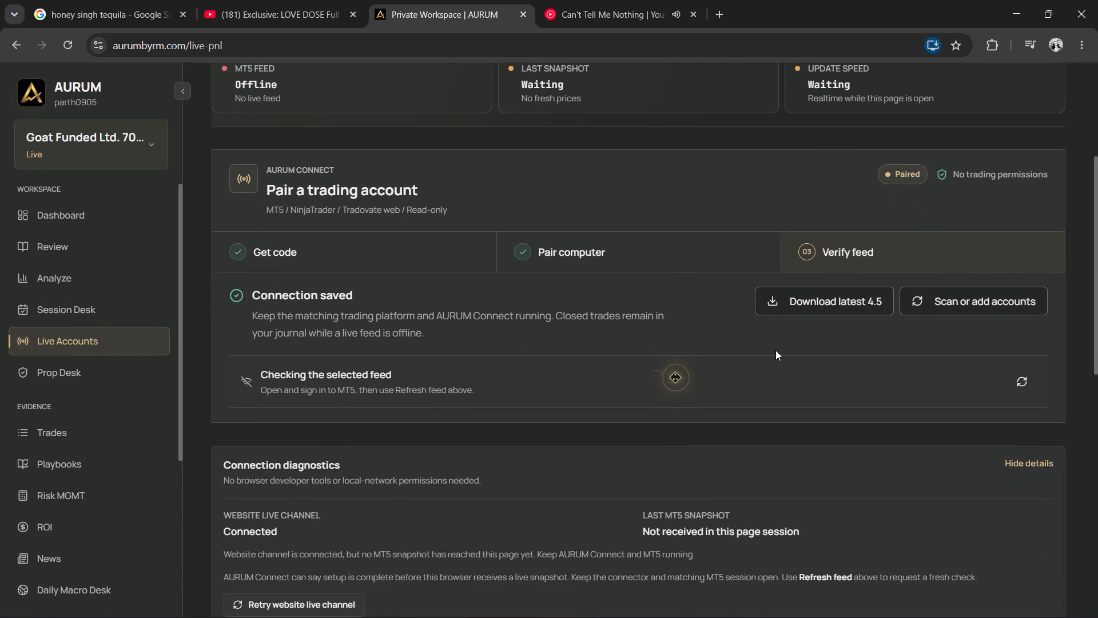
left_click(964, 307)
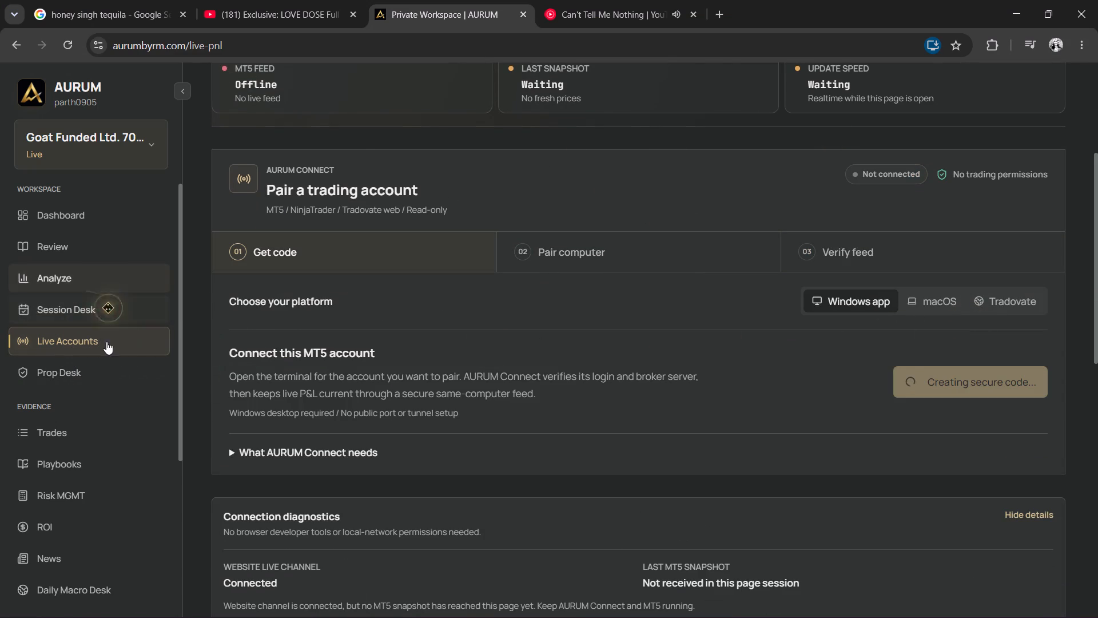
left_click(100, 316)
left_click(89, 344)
Review the Live Accounts feed status and look at the account feed selection without changing the account.
scroll(767, 314, "up", 2)
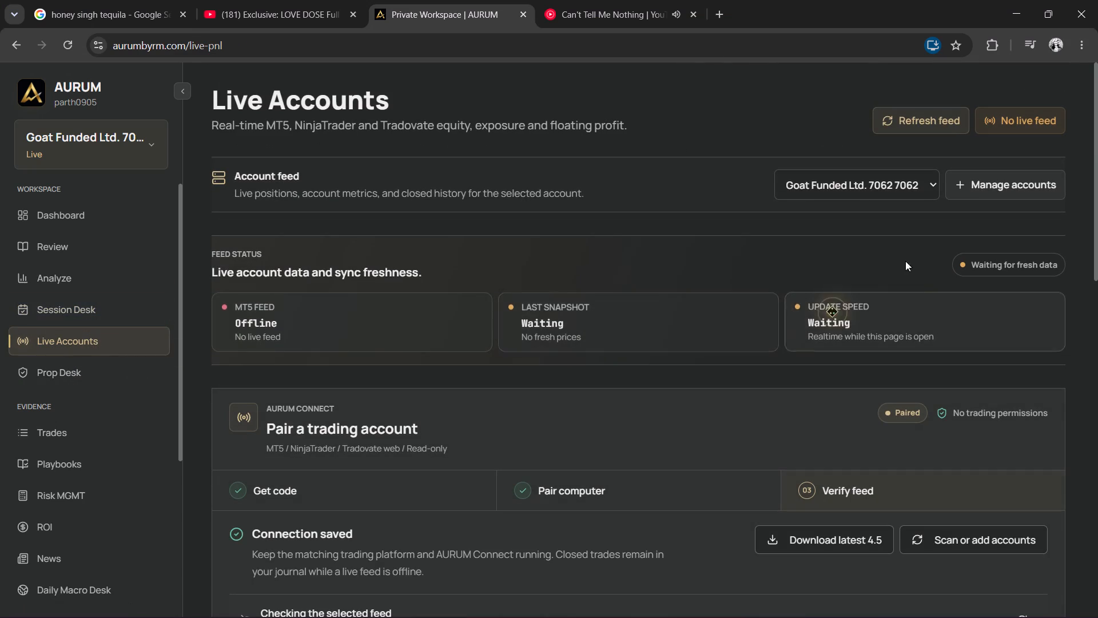
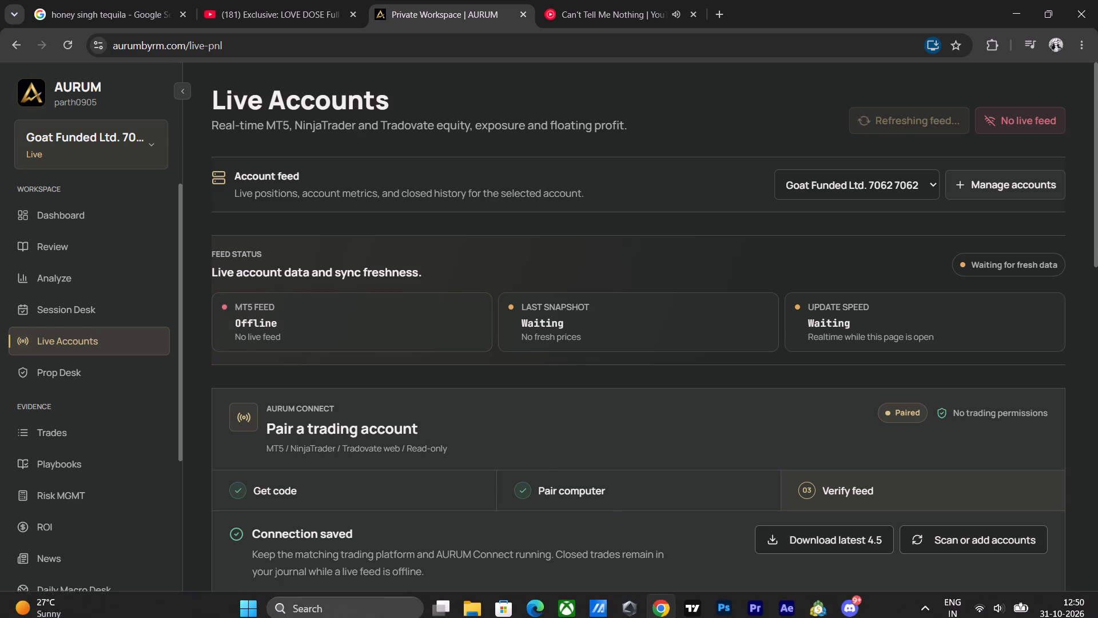
Switch to MetaTrader 5 and enable Algo Trading.
left_click(821, 599)
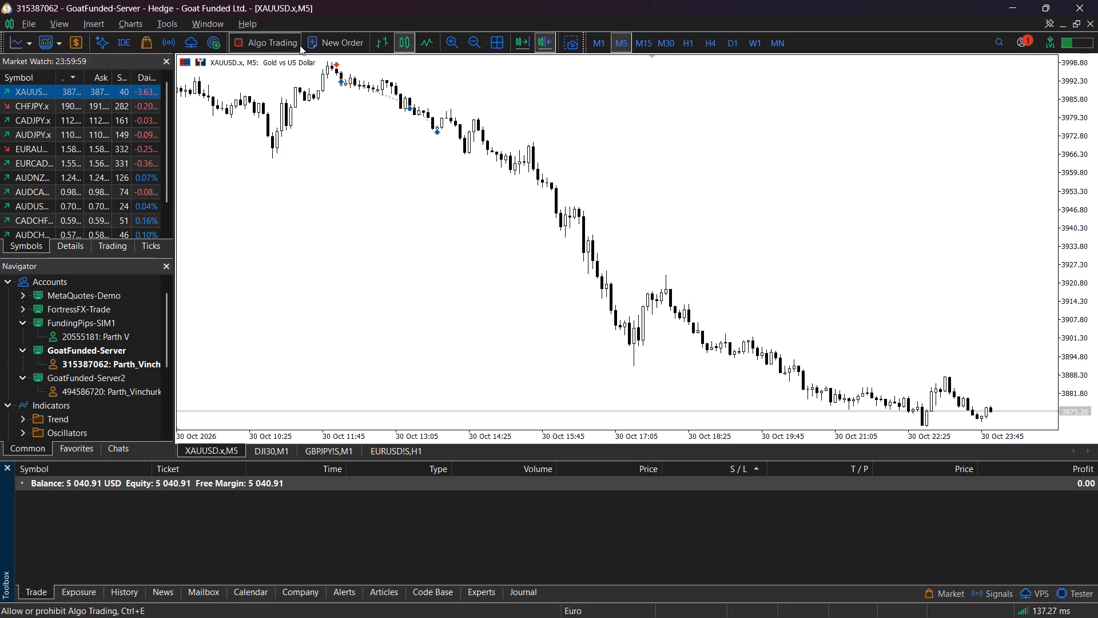
key("ctrl+e")
Switch back to AURUM, refresh and reload the Live Accounts feed, and look at the available account feeds.
key("alt+Tab")
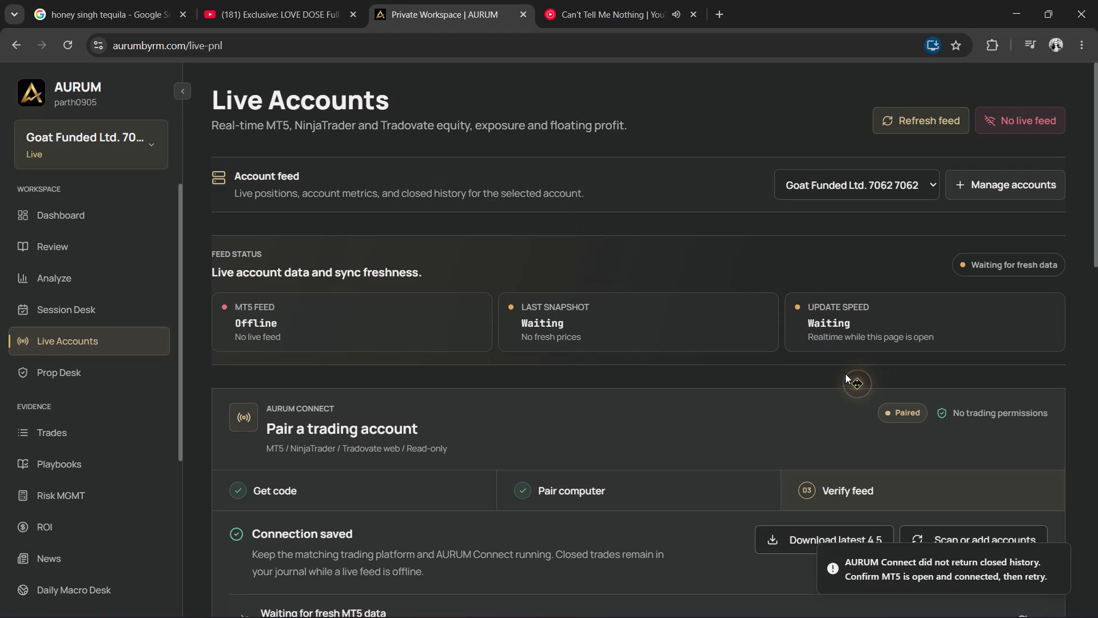
left_click(893, 114)
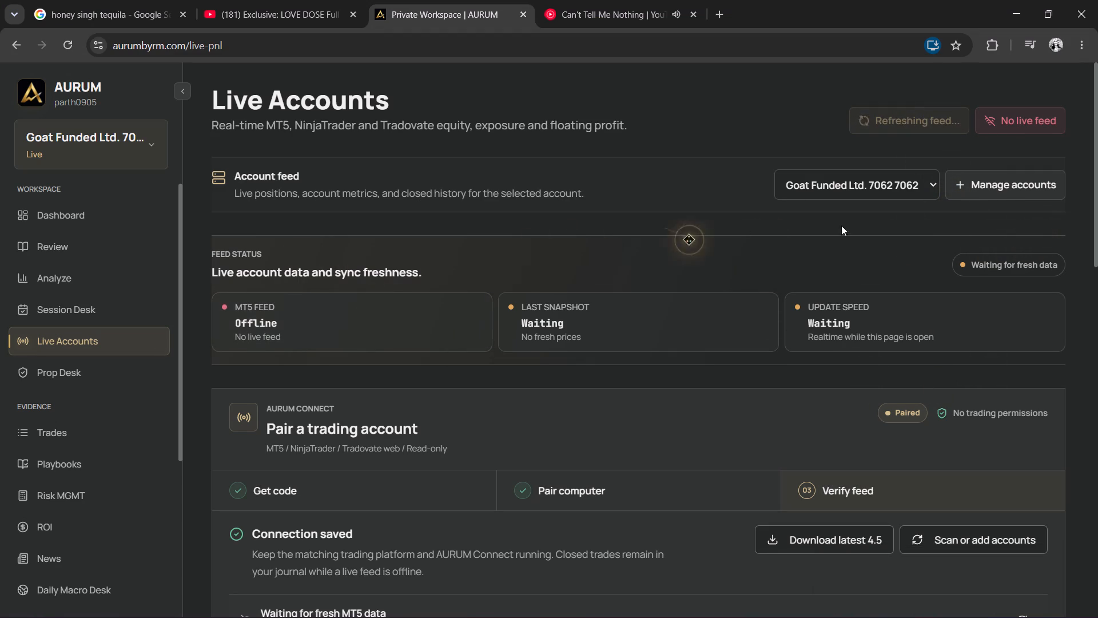
left_click(69, 41)
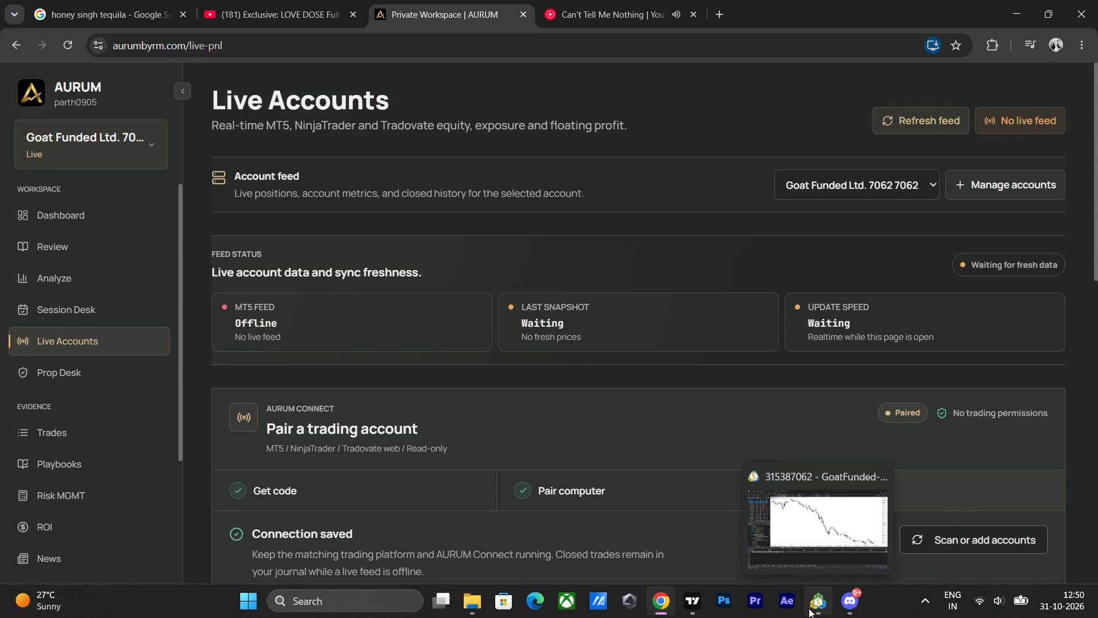
left_click_drag(903, 183, 895, 193)
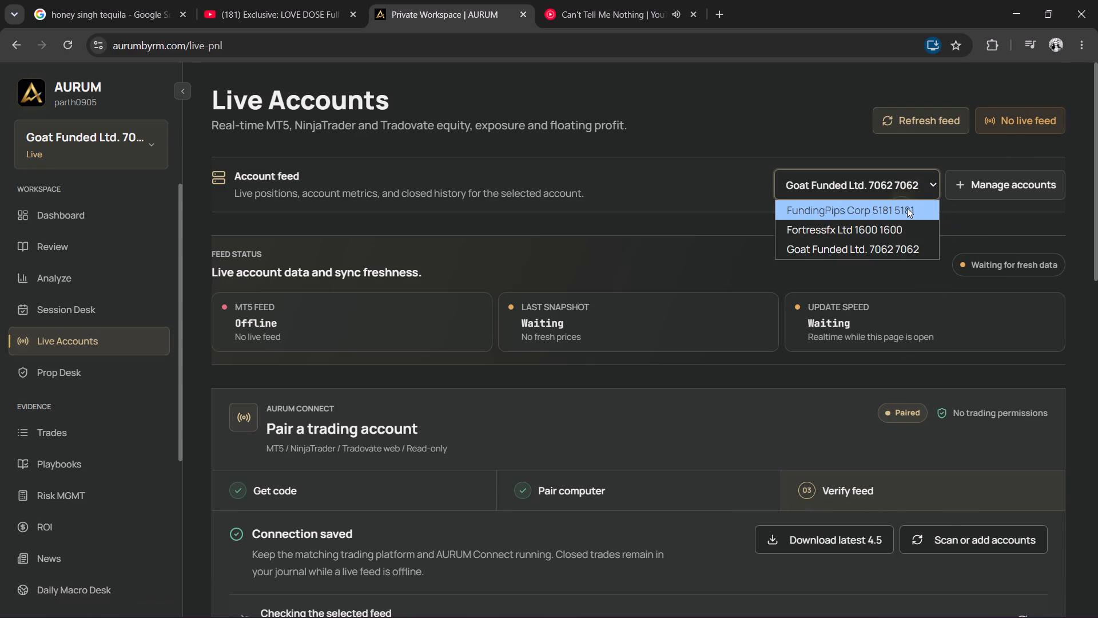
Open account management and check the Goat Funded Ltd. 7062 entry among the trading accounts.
left_click(1005, 191)
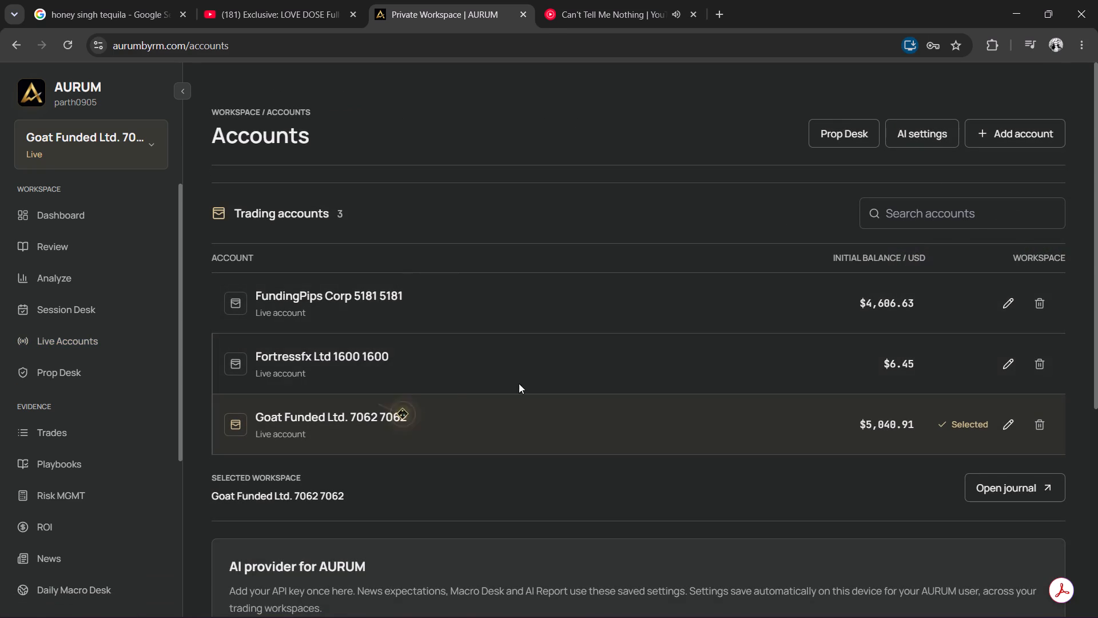
left_click(827, 434)
Examine the XAUUSD.X trade in the Trade Journal review queue and on the Trades page.
left_click(99, 245)
scroll(540, 451, "down", 2)
left_click(284, 272)
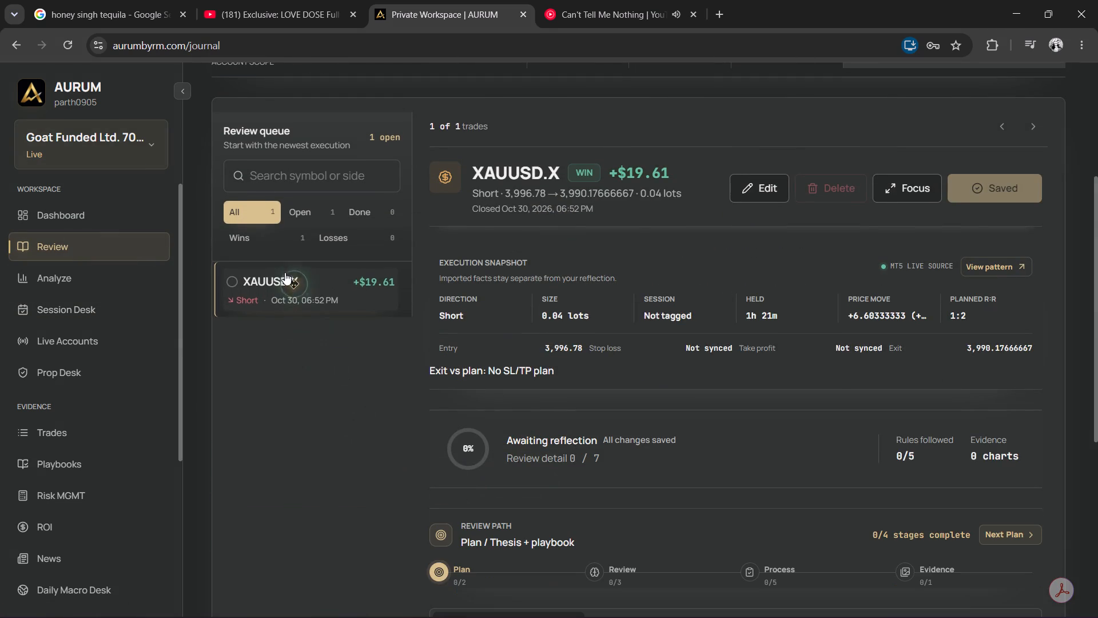
scroll(834, 378, "down", 4)
scroll(778, 362, "up", 7)
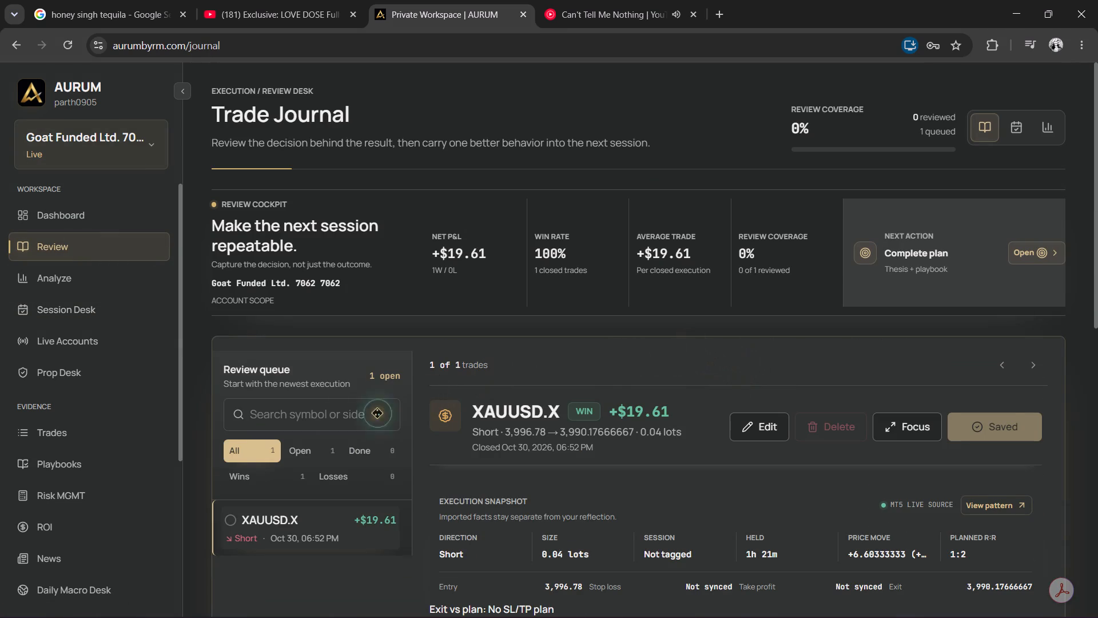
left_click(86, 434)
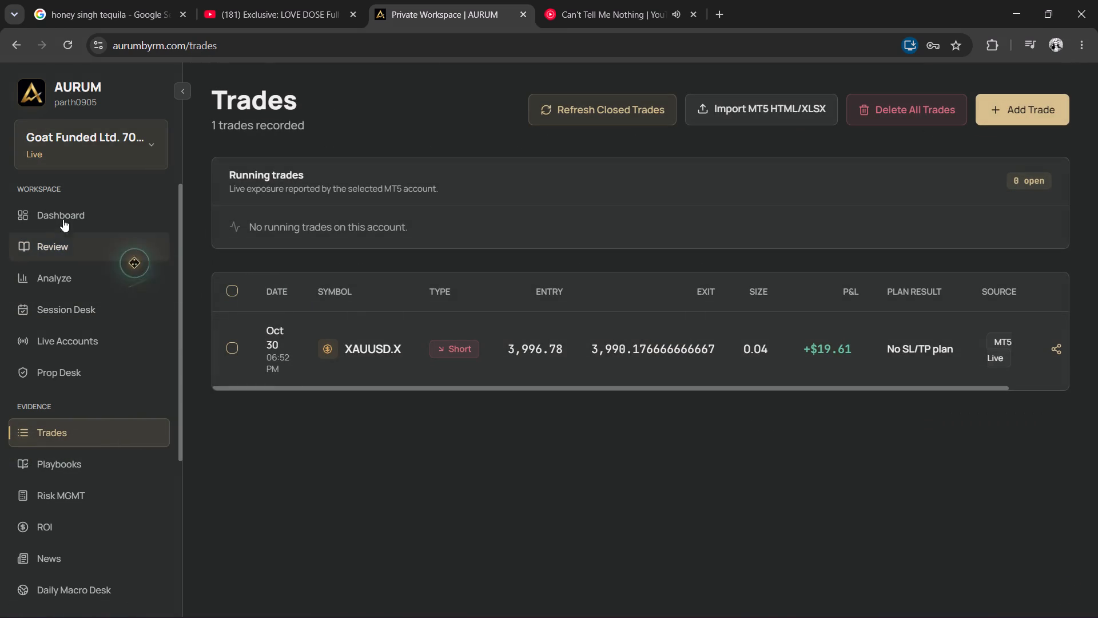
left_click_drag(100, 315, 100, 324)
Return to Live Accounts and refresh the Goat Funded feed to recheck its status.
left_click(100, 342)
scroll(783, 320, "down", 1)
scroll(852, 345, "up", 2)
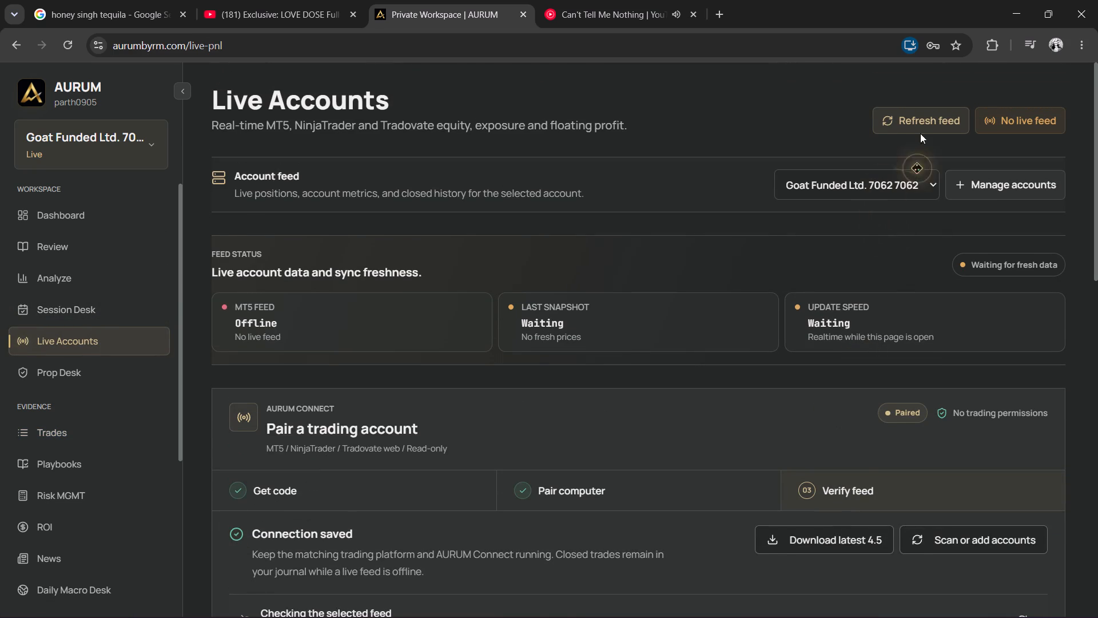
left_click(925, 121)
left_click_drag(897, 191, 894, 196)
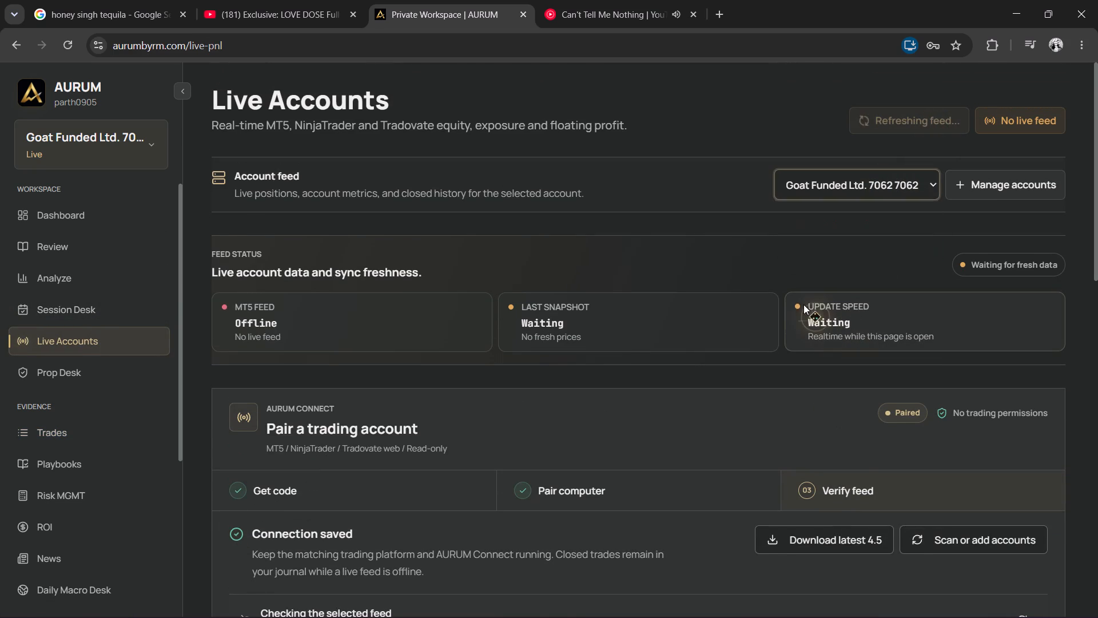
left_click(803, 304)
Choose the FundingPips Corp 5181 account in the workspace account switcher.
left_click(42, 147)
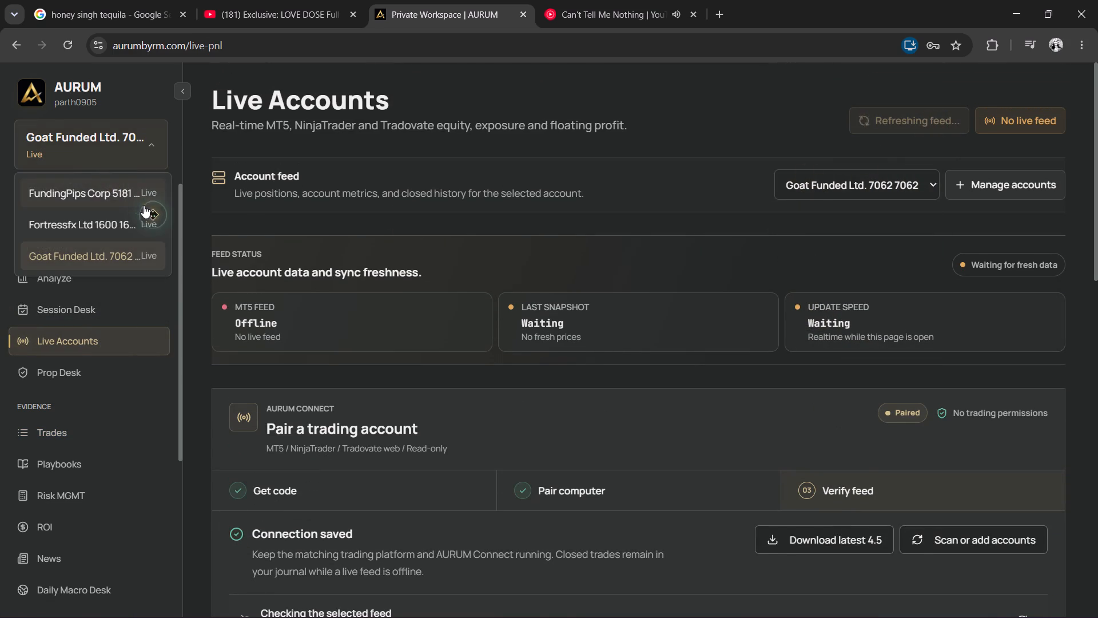
left_click(145, 205)
Switch to MetaTrader 5.
key("alt+Tab")
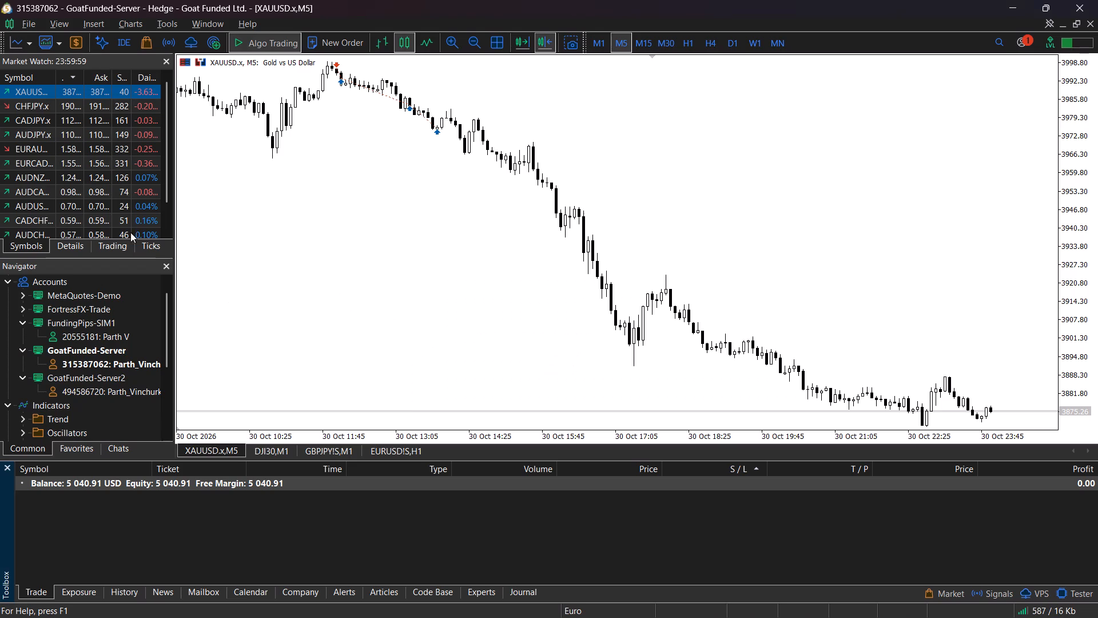
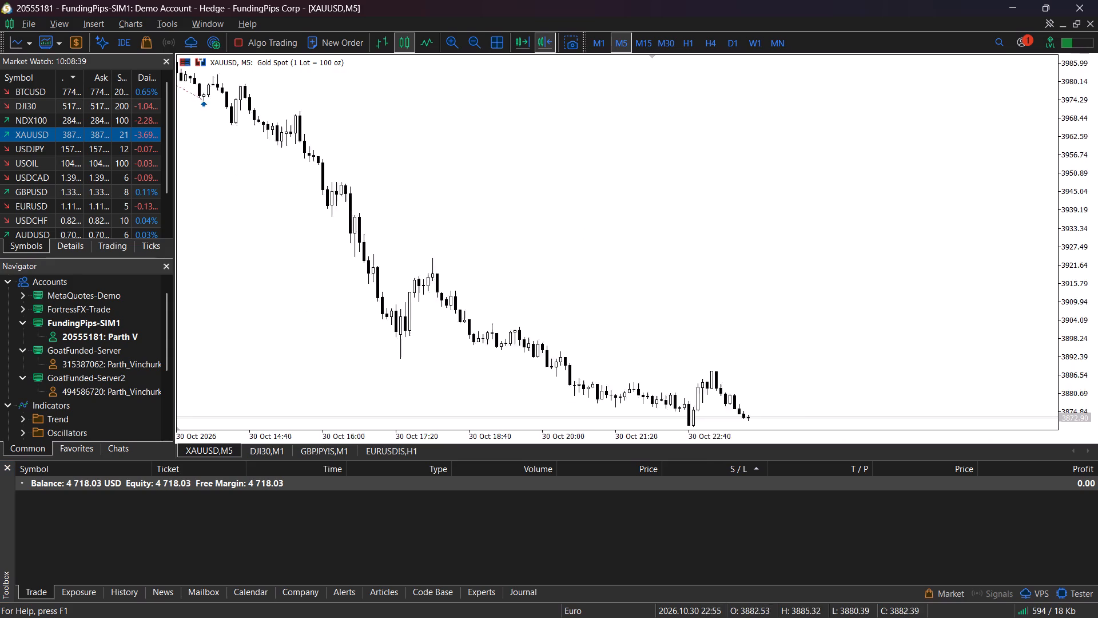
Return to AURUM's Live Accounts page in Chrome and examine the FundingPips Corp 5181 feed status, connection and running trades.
left_click_drag(771, 227, 273, 233)
key("alt+Tab")
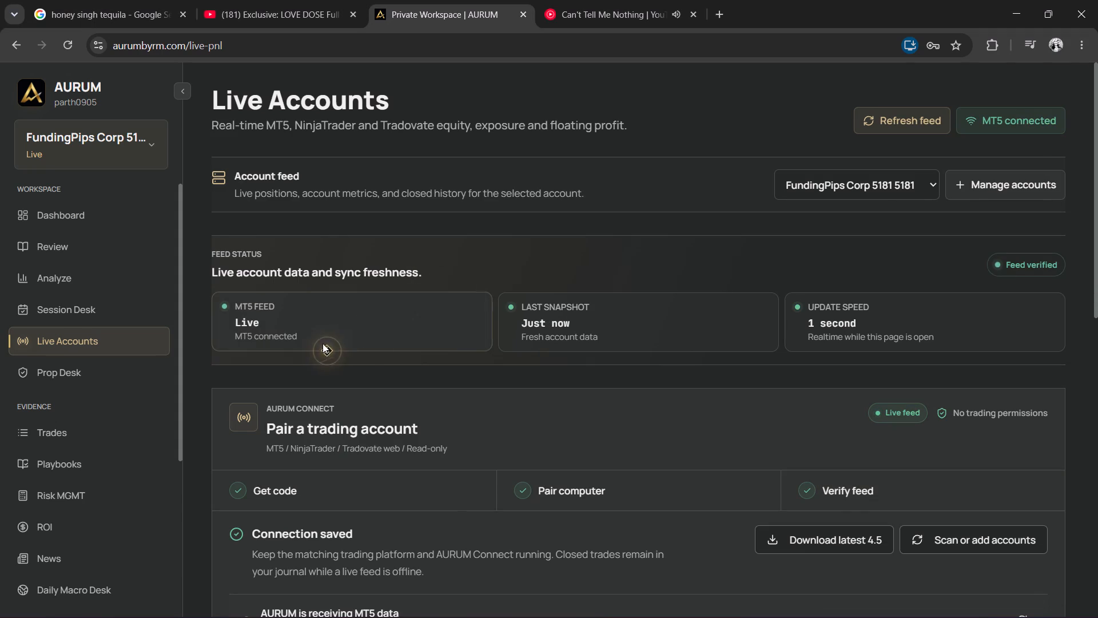
scroll(428, 330, "down", 2)
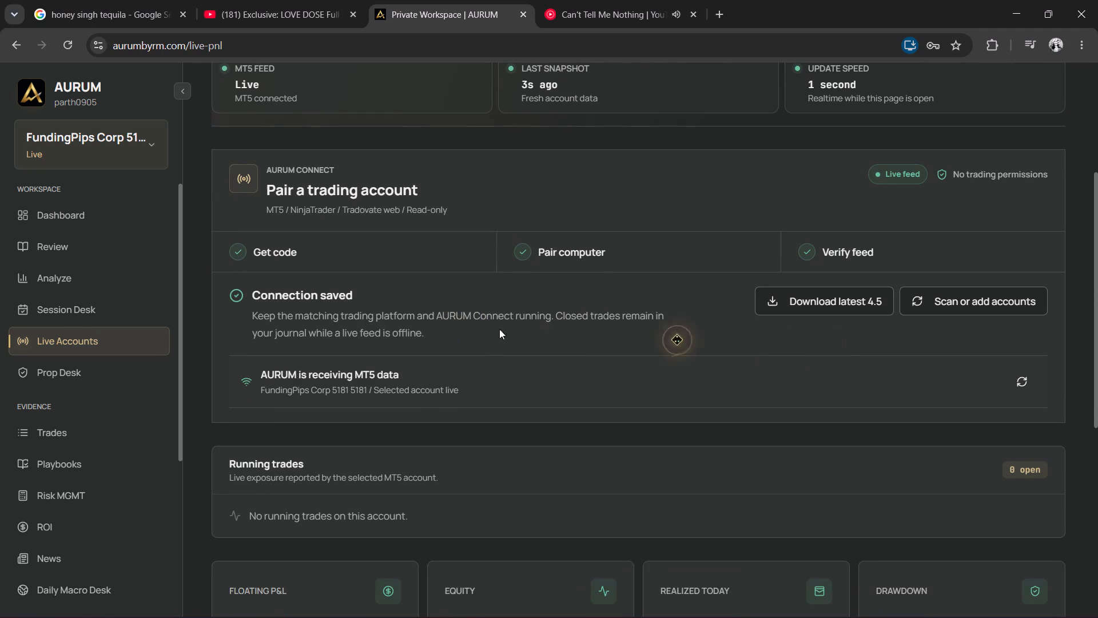
scroll(599, 320, "up", 1)
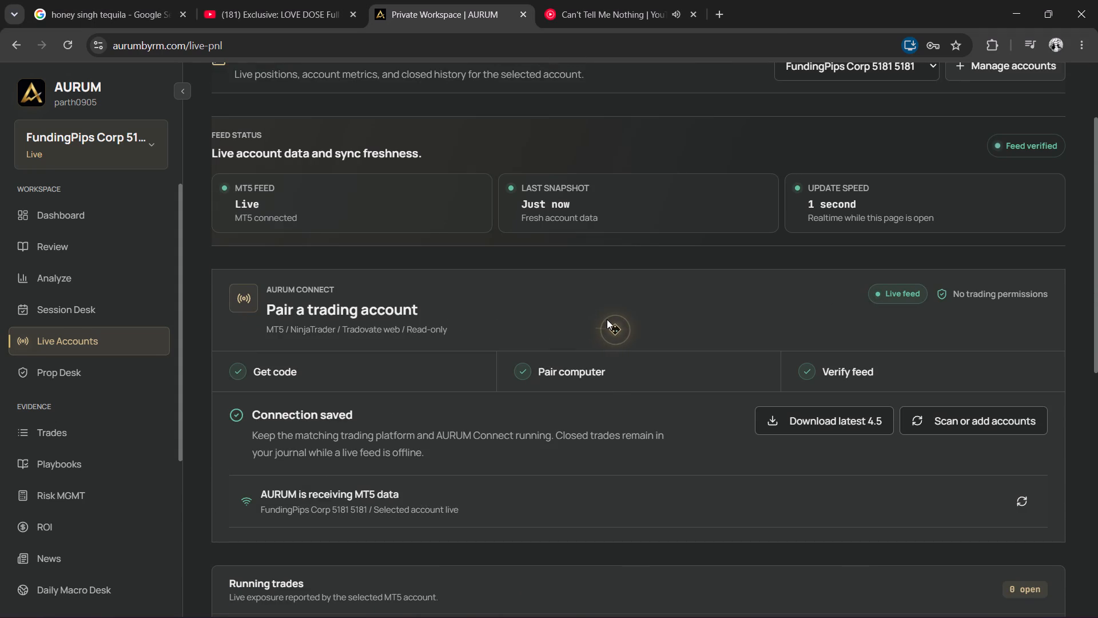
scroll(624, 319, "up", 3)
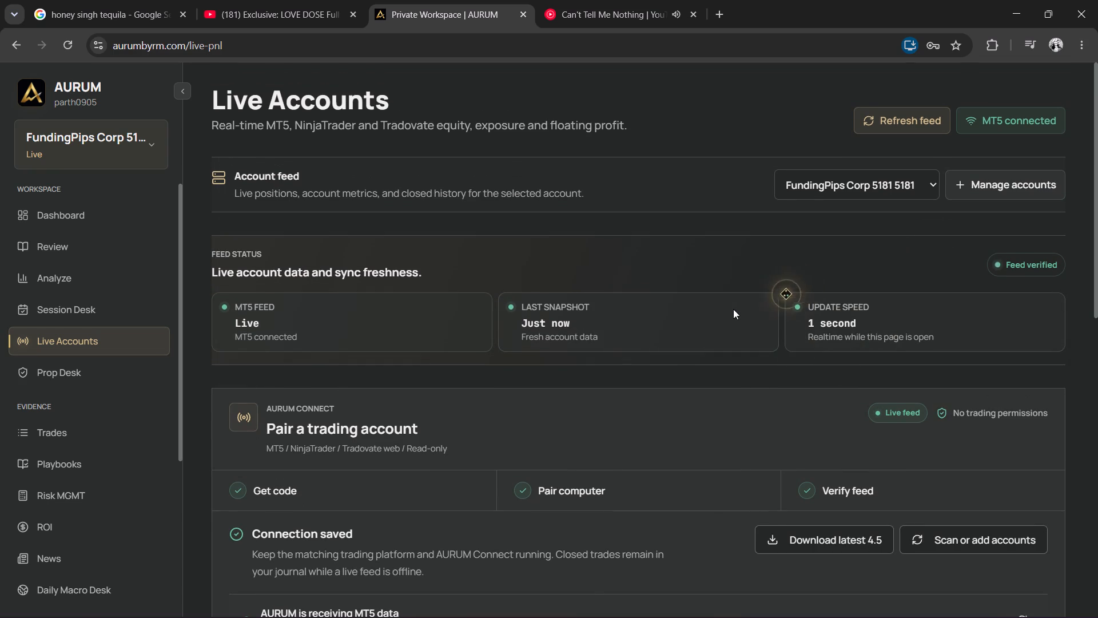
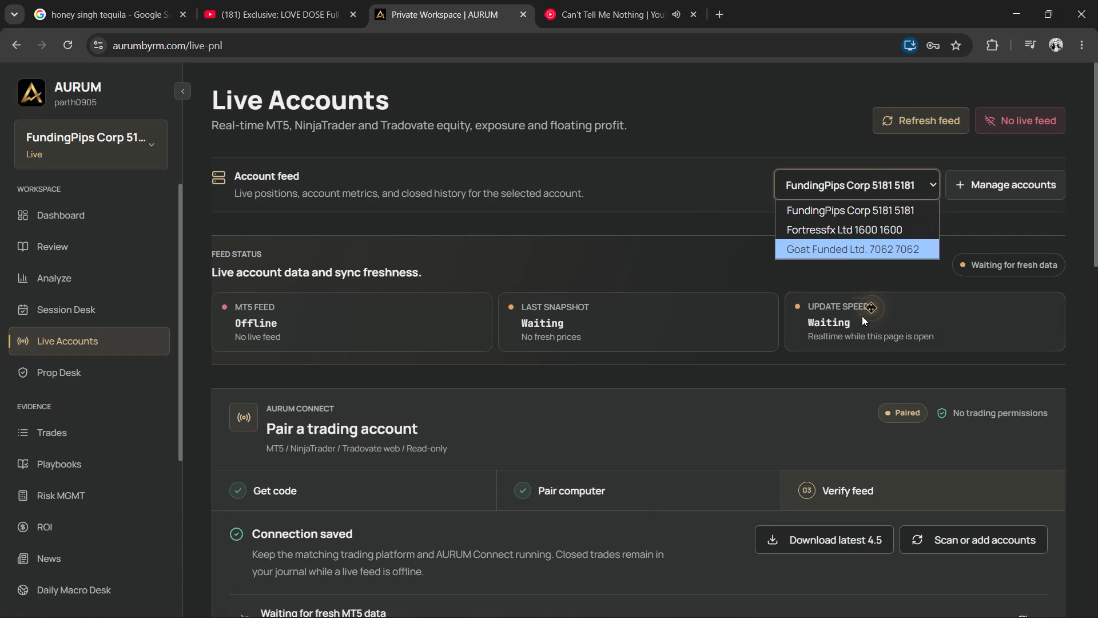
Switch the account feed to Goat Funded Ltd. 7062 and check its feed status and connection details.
left_click(845, 245)
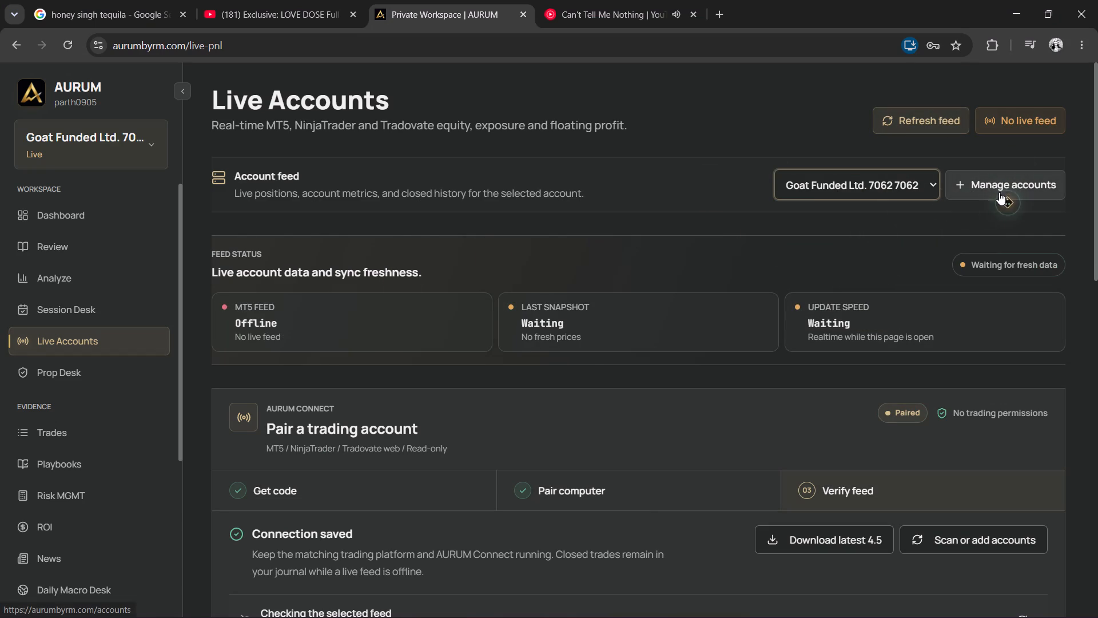
left_click_drag(148, 156, 156, 149)
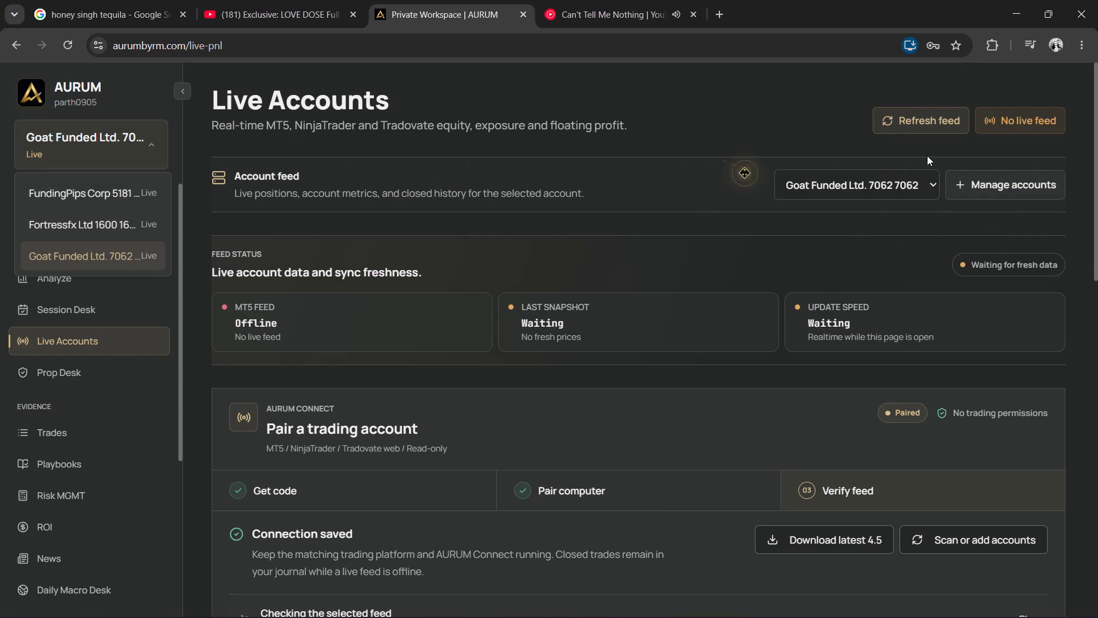
left_click_drag(848, 121, 842, 125)
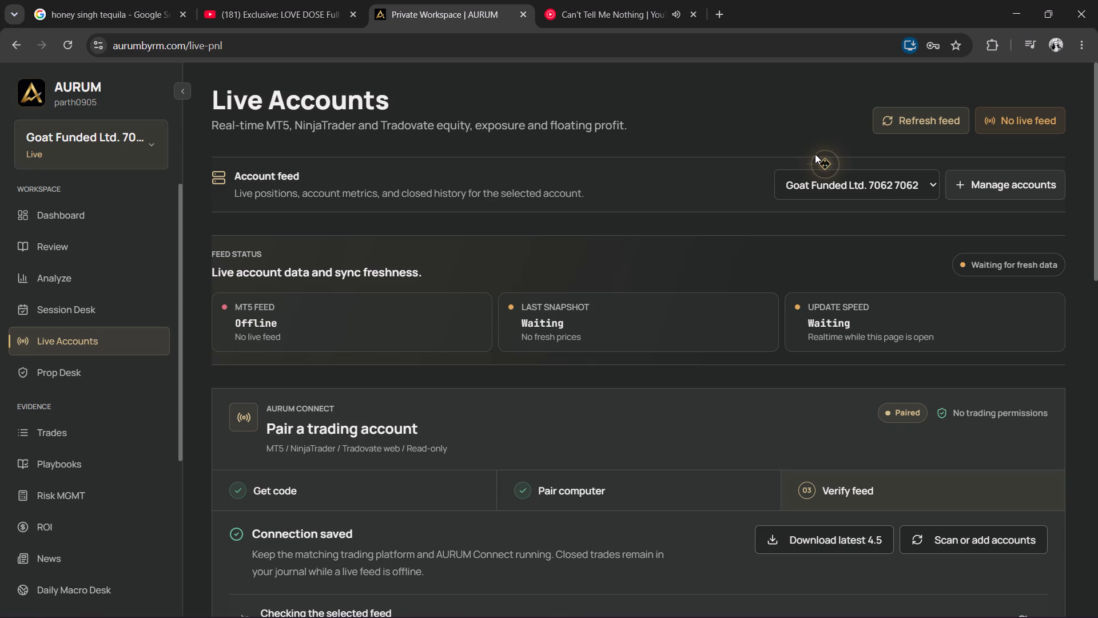
left_click_drag(822, 274, 815, 270)
left_click(1015, 258)
left_click_drag(960, 270, 1062, 259)
left_click(882, 275)
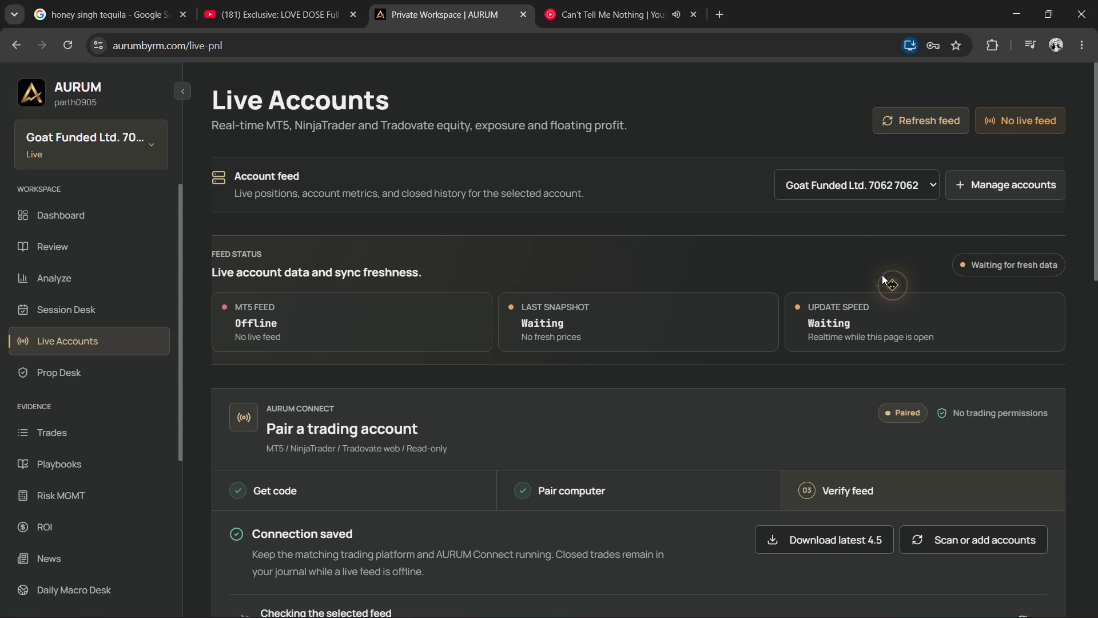
scroll(877, 275, "down", 2)
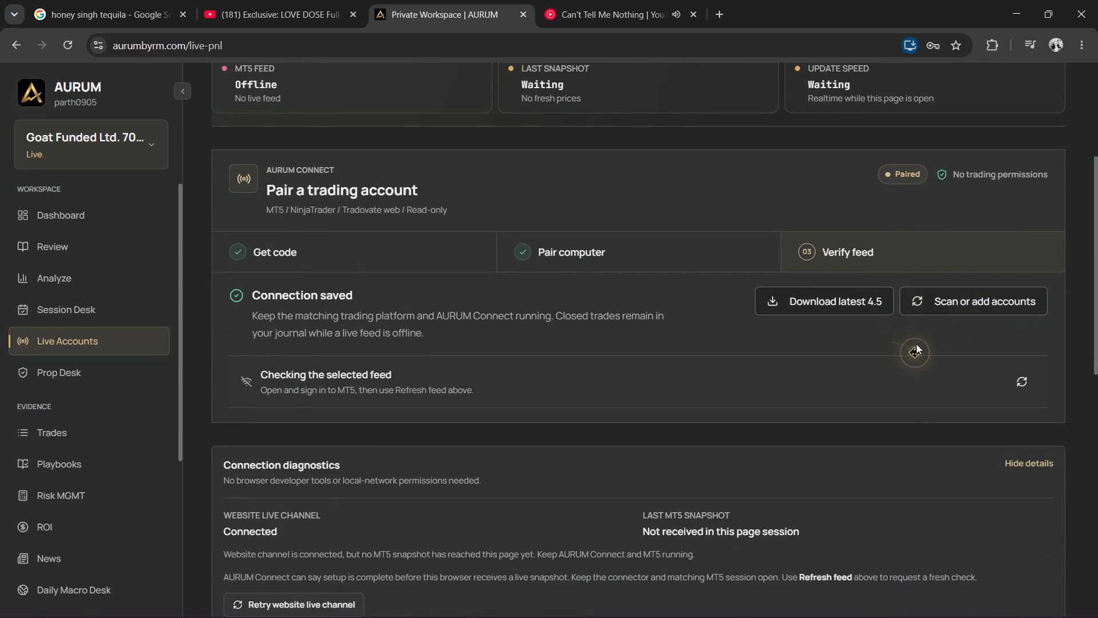
scroll(925, 344, "up", 5)
Switch to YouTube Music, browse the home recommendations and play Ek Din Pyaar by MC Stan from the trending songs.
left_click(554, 0)
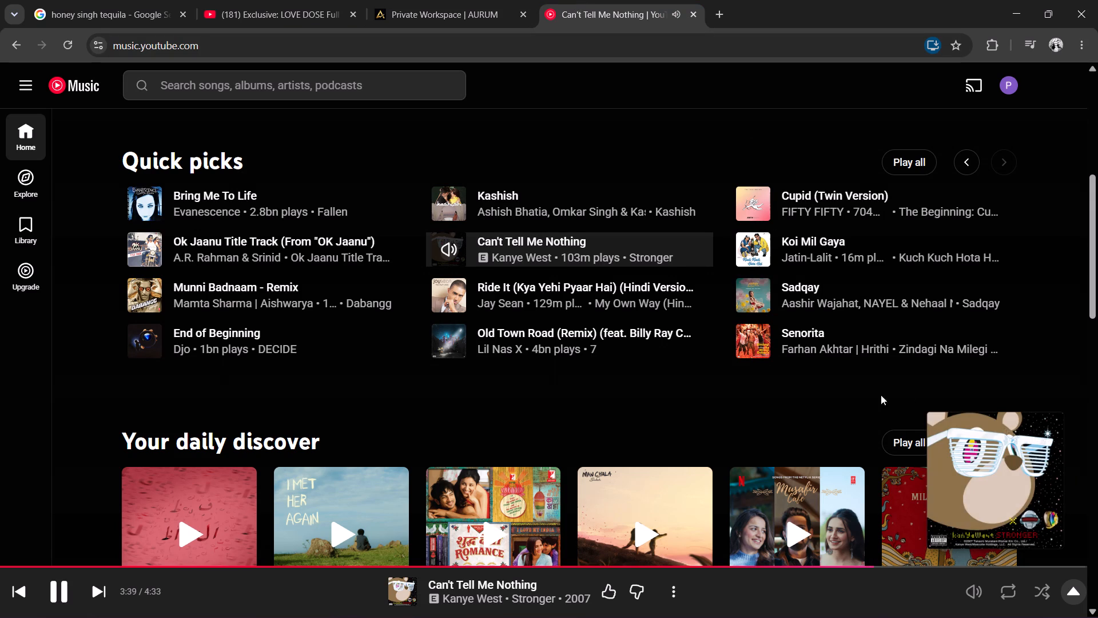
scroll(780, 395, "down", 6)
scroll(776, 394, "up", 1)
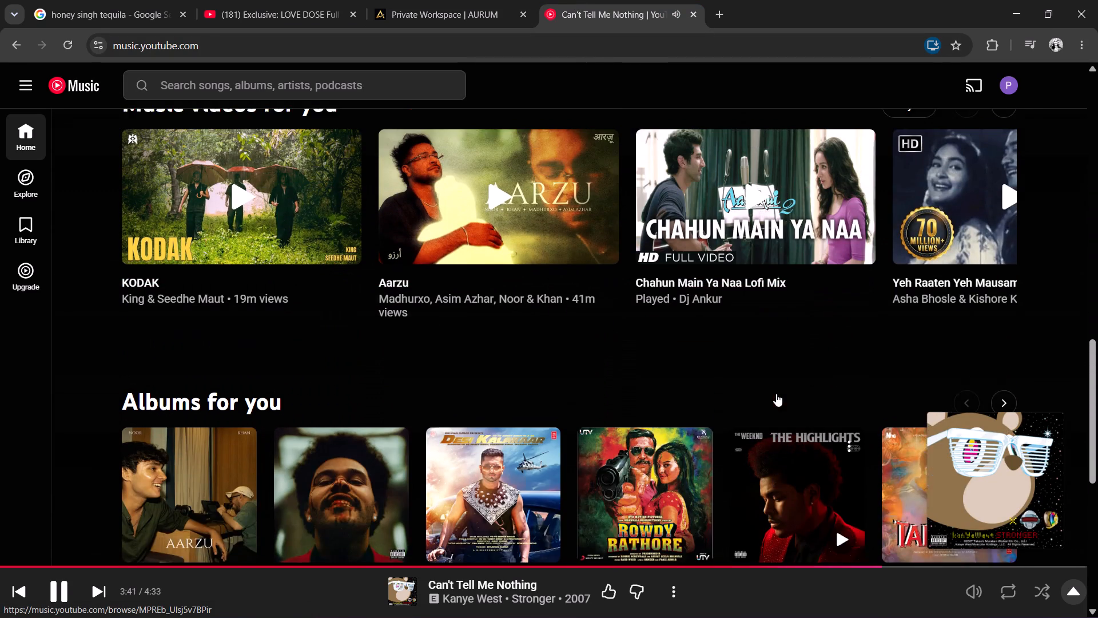
scroll(777, 389, "down", 3)
scroll(779, 390, "up", 1)
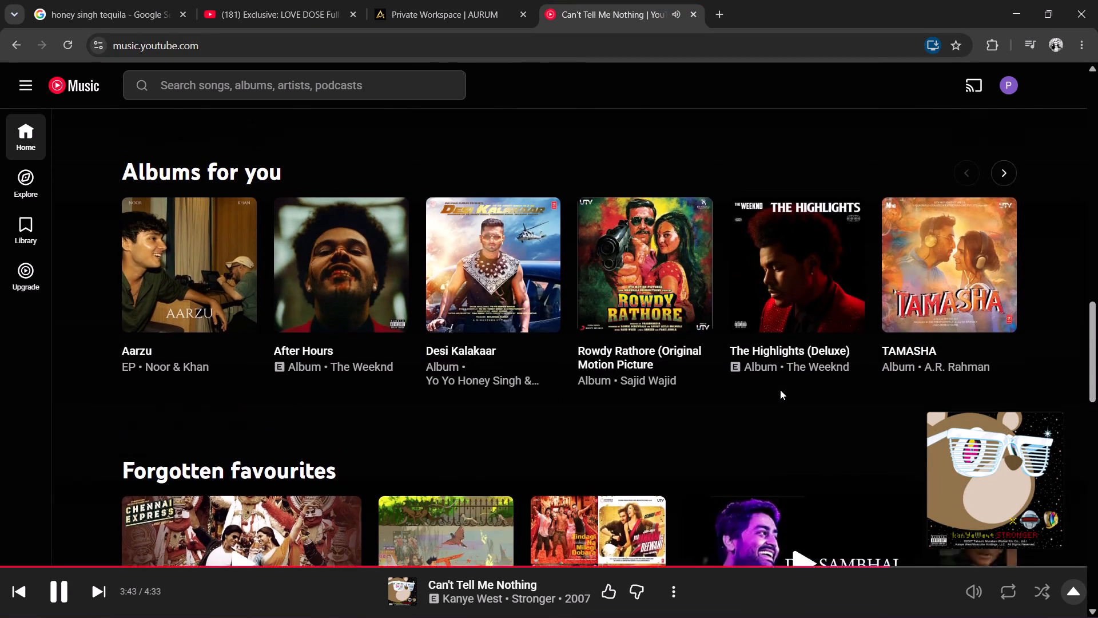
scroll(780, 390, "up", 1)
scroll(780, 390, "down", 3)
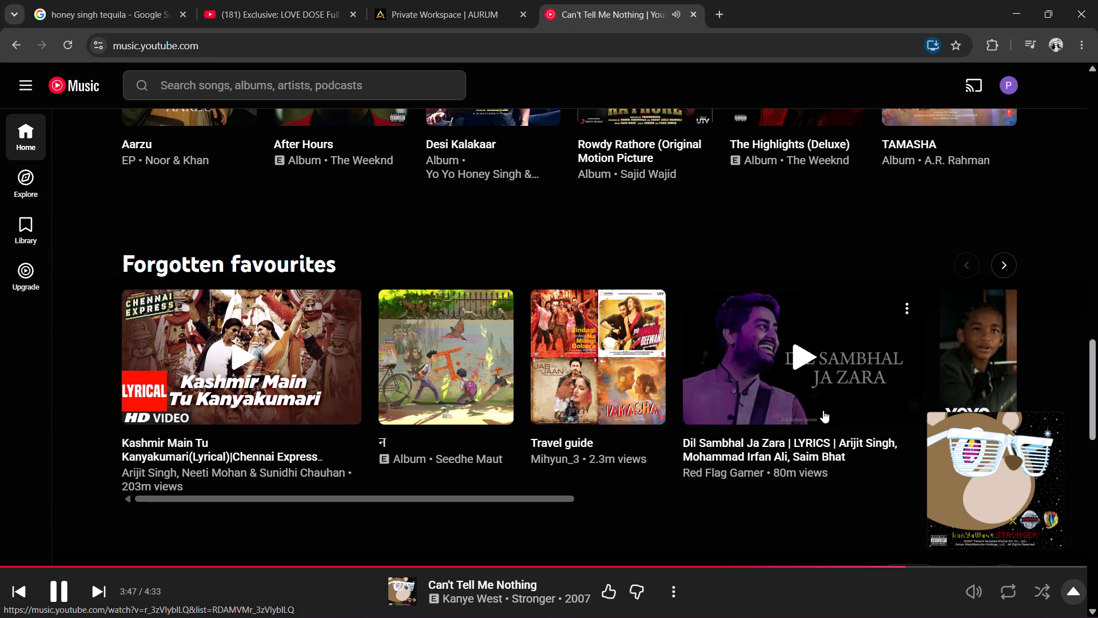
scroll(826, 396, "down", 1)
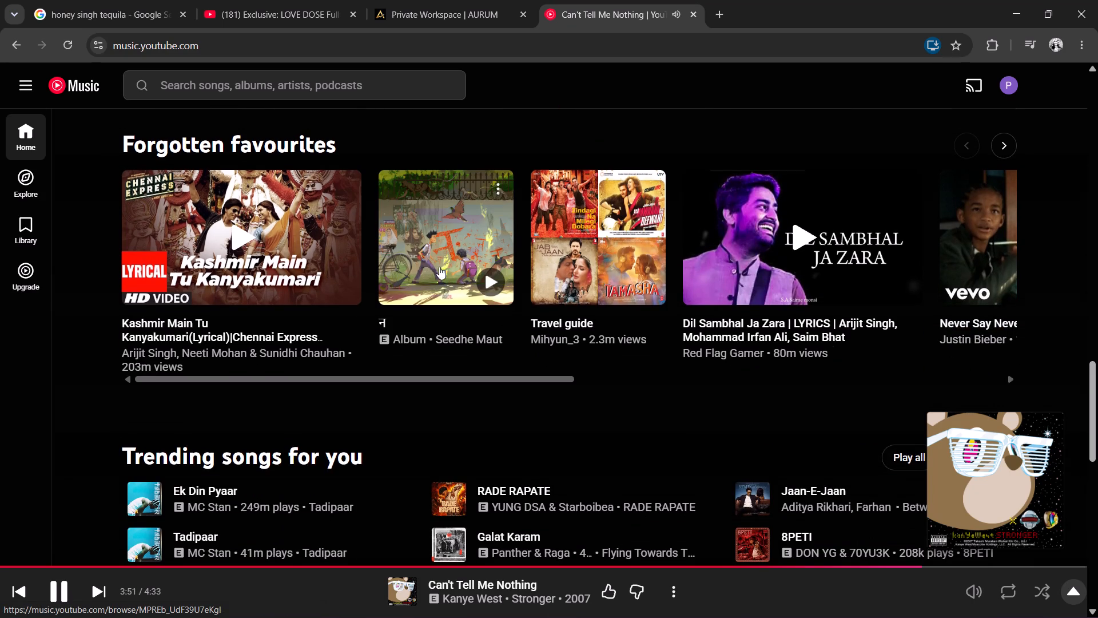
scroll(457, 259, "down", 1)
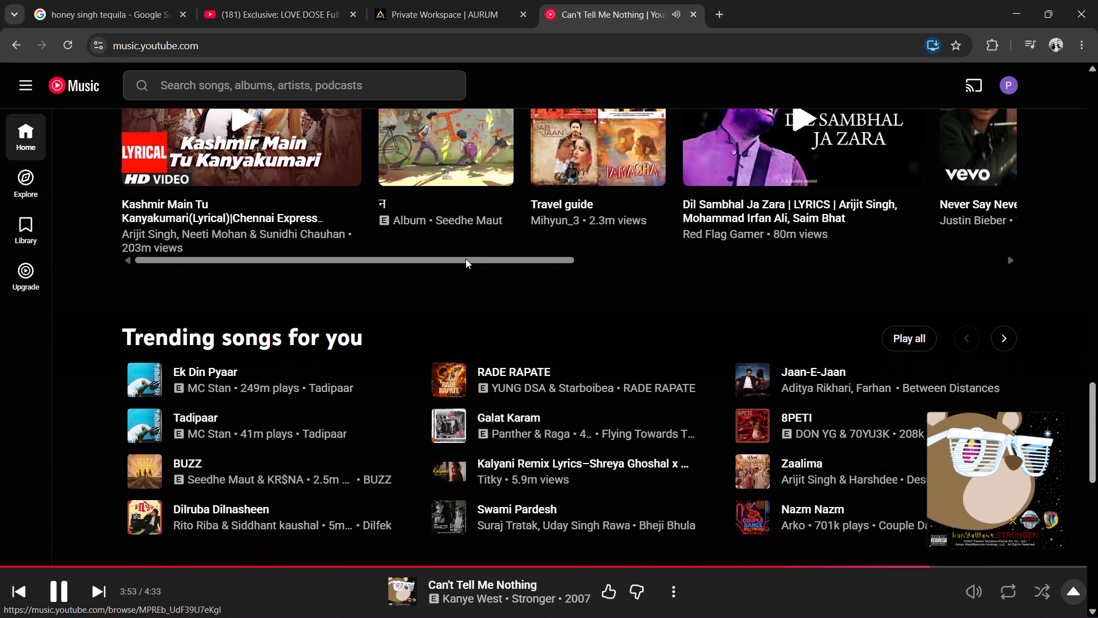
left_click(141, 379)
scroll(865, 280, "up", 6)
Check the Goat Funded account in MetaTrader 5, and return to AURUM's Live Accounts page in Chrome.
key("alt+Tab")
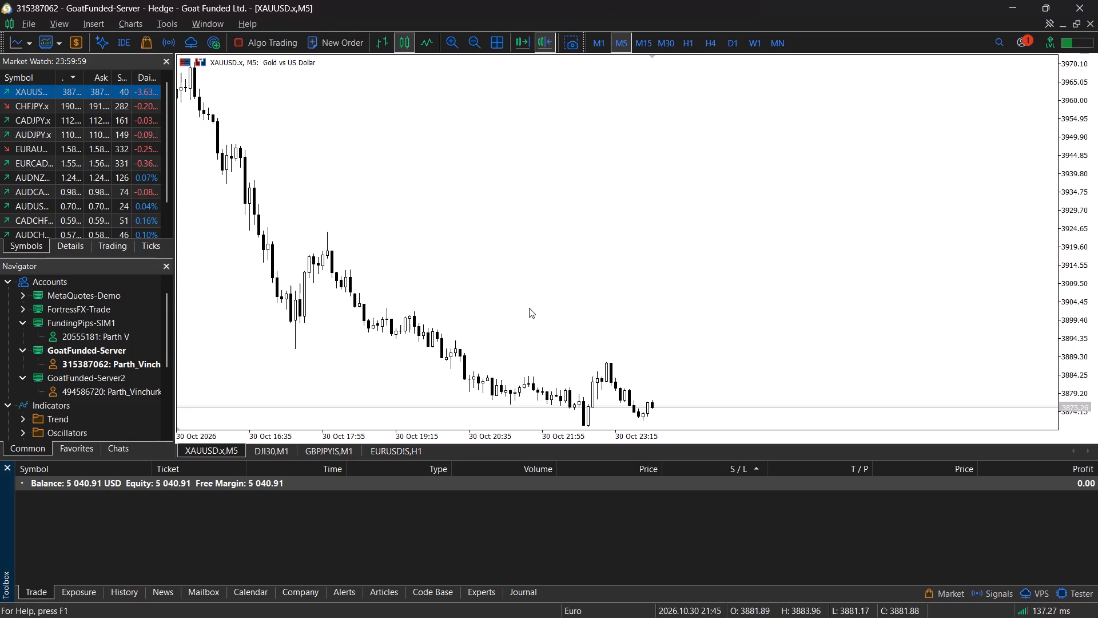
key("alt+Tab")
key("alt+Tab")
left_click(349, 328, "alt")
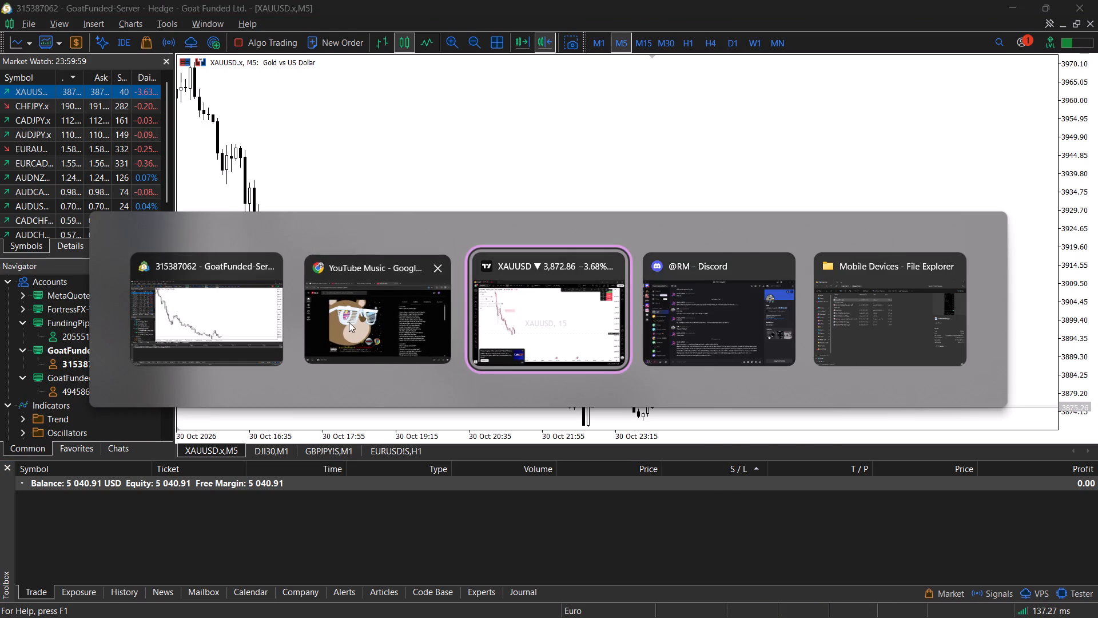
left_click(456, 0, "alt")
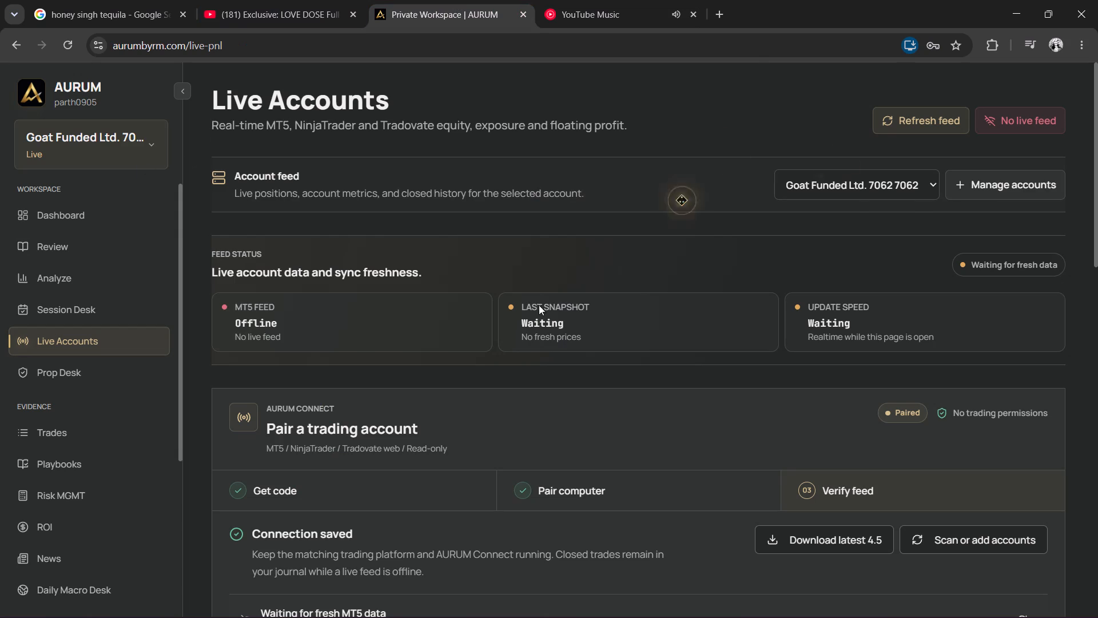